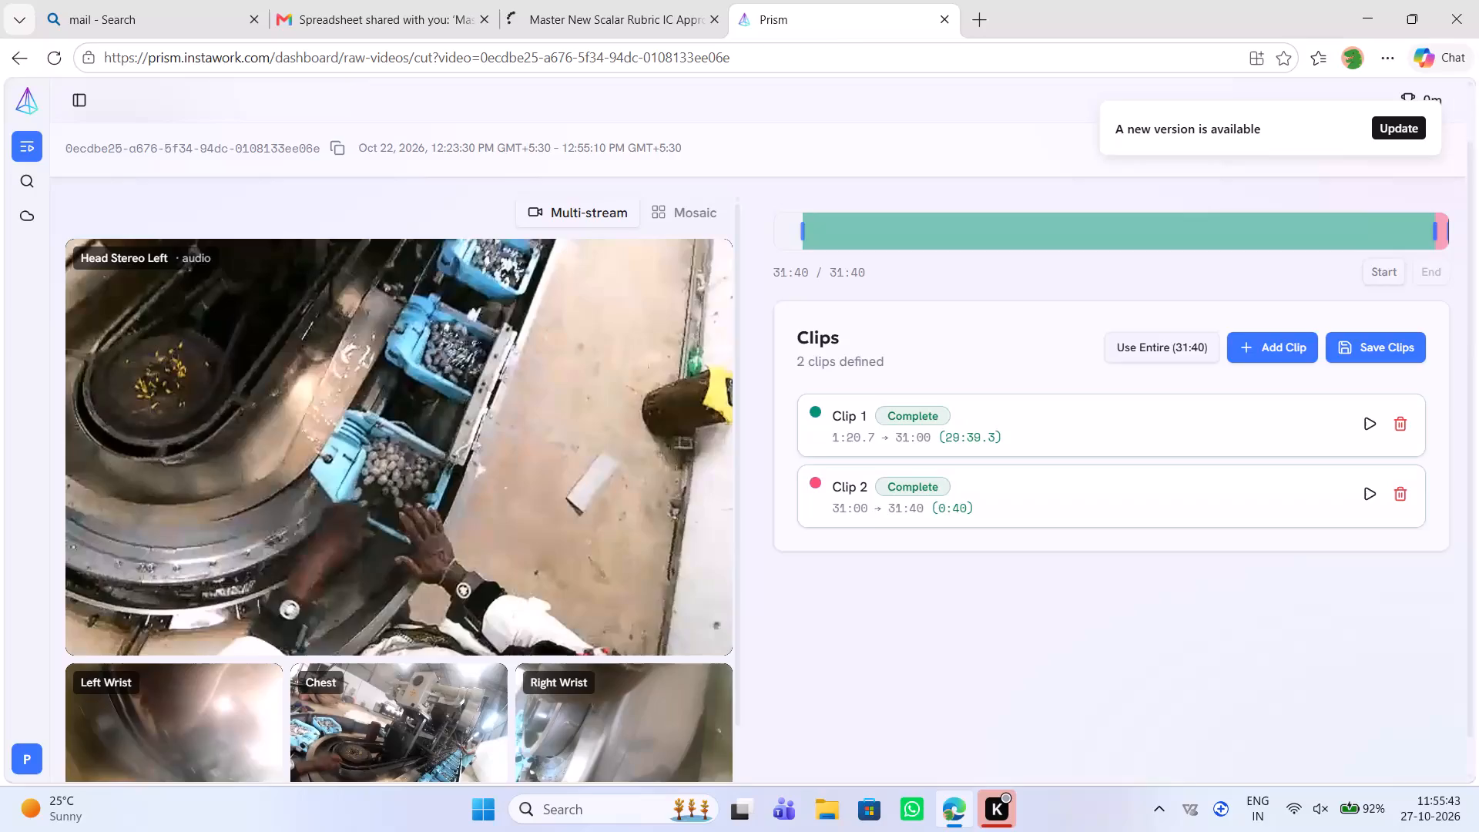
Close the finished Prism video and create a filter view on the spreadsheet's 25 oct Industrial P5 sheet.
{"action": "left_click", "coordinate": [621, 7]}
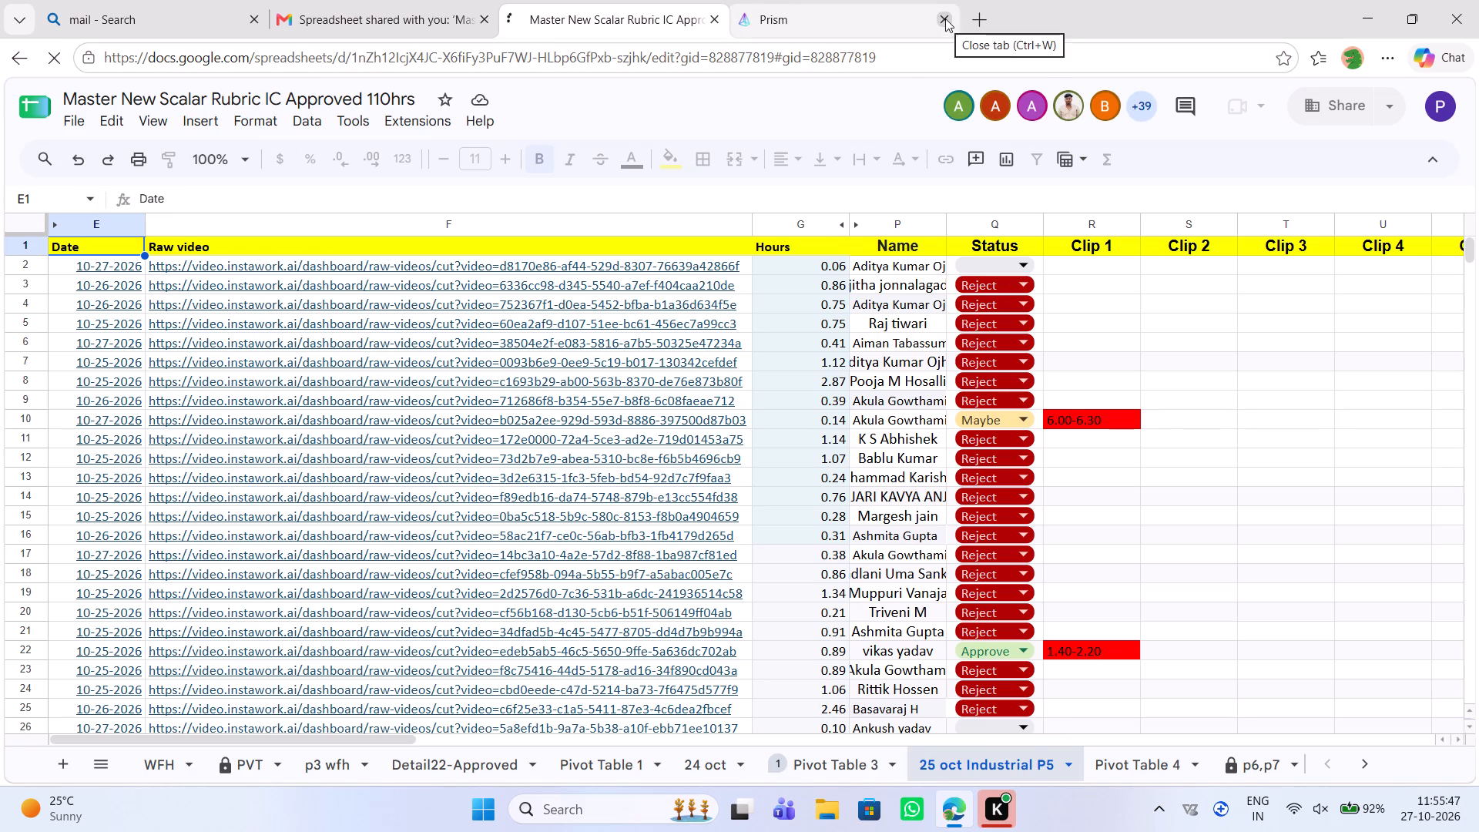
{"action": "left_click", "coordinate": [945, 18]}
{"action": "left_click", "coordinate": [1084, 169]}
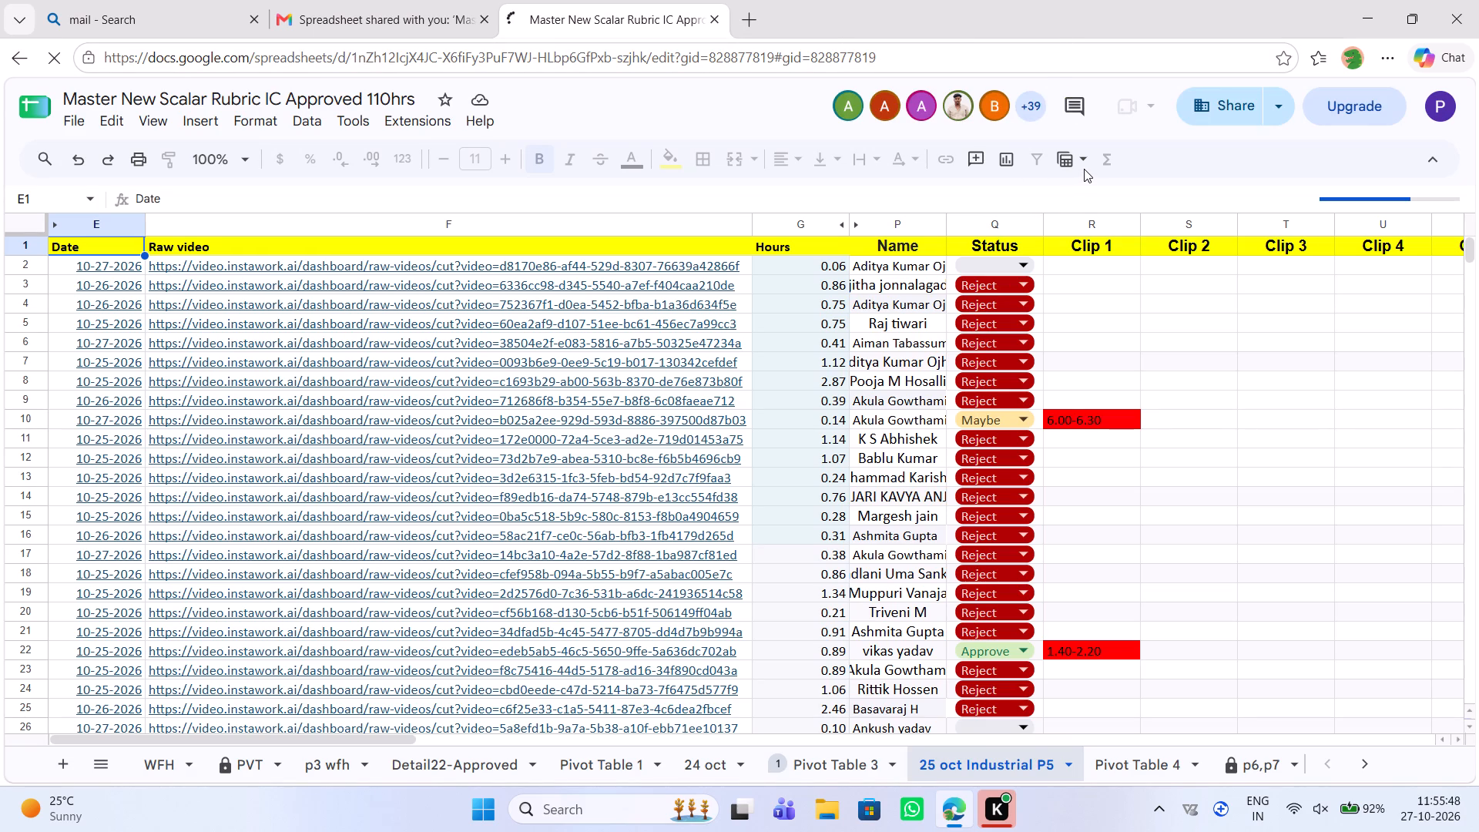
{"action": "left_click", "coordinate": [1084, 156]}
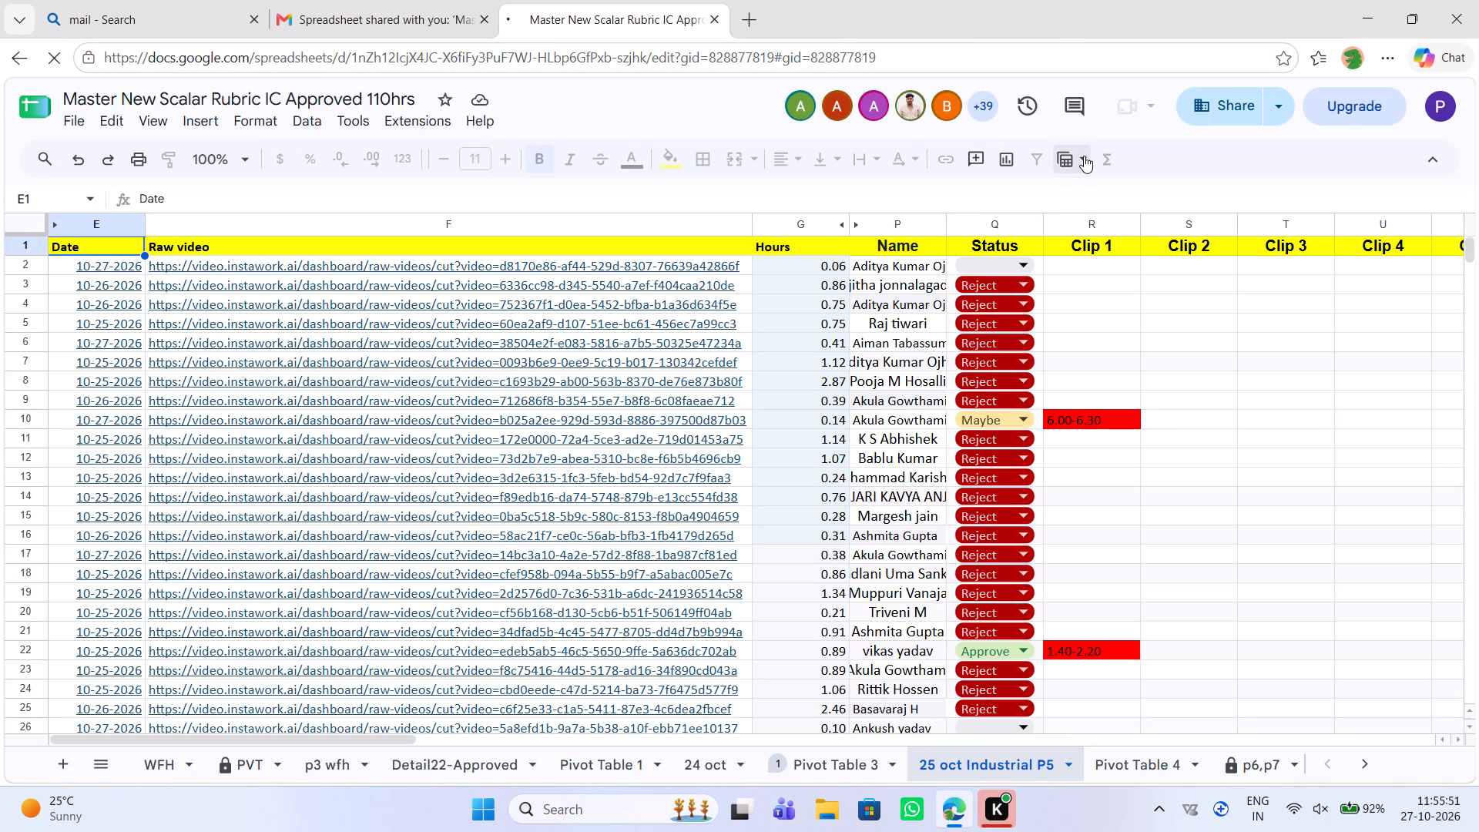
{"action": "left_click", "coordinate": [1084, 156]}
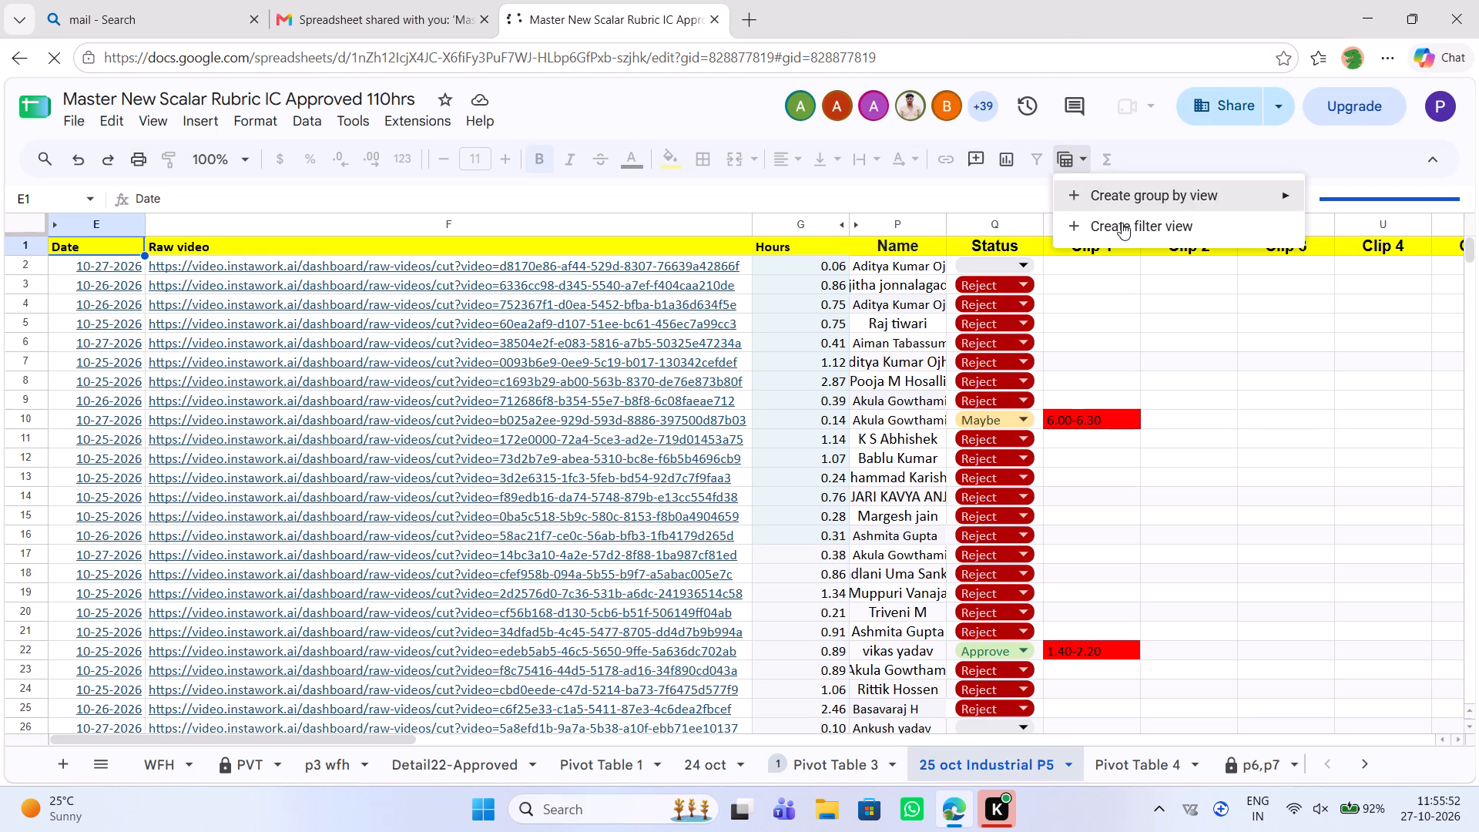
{"action": "left_click", "coordinate": [1122, 224]}
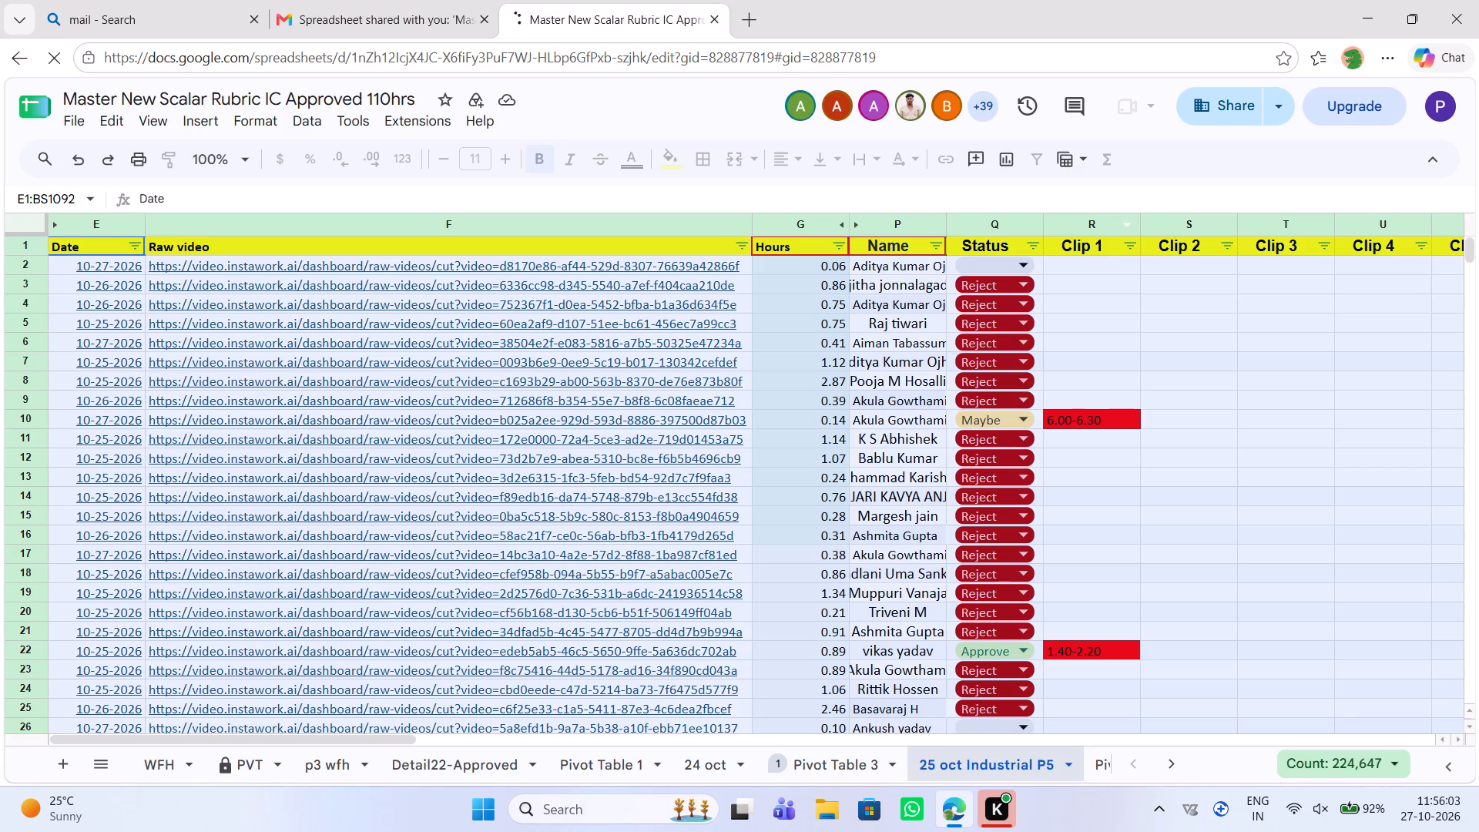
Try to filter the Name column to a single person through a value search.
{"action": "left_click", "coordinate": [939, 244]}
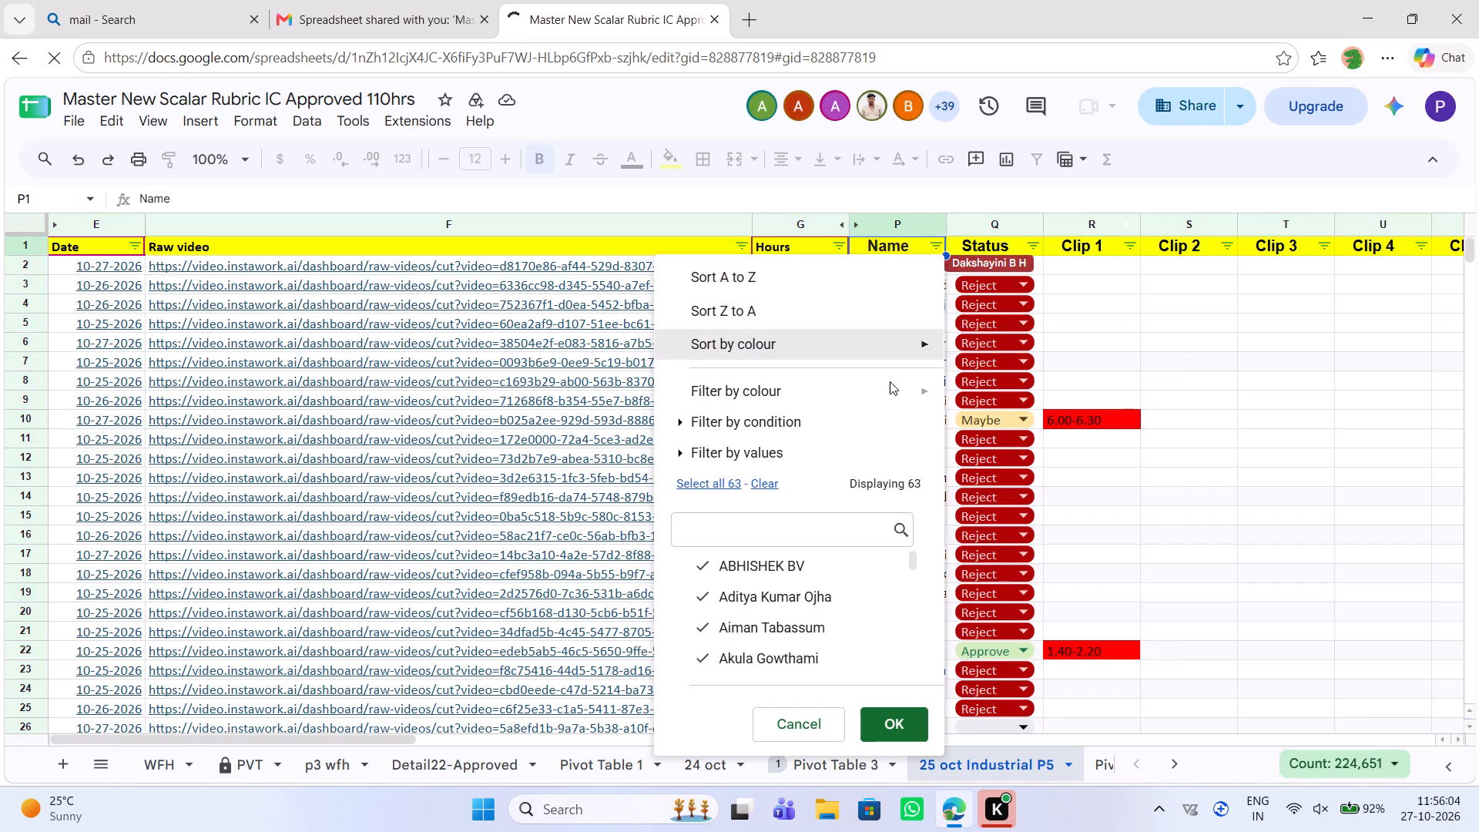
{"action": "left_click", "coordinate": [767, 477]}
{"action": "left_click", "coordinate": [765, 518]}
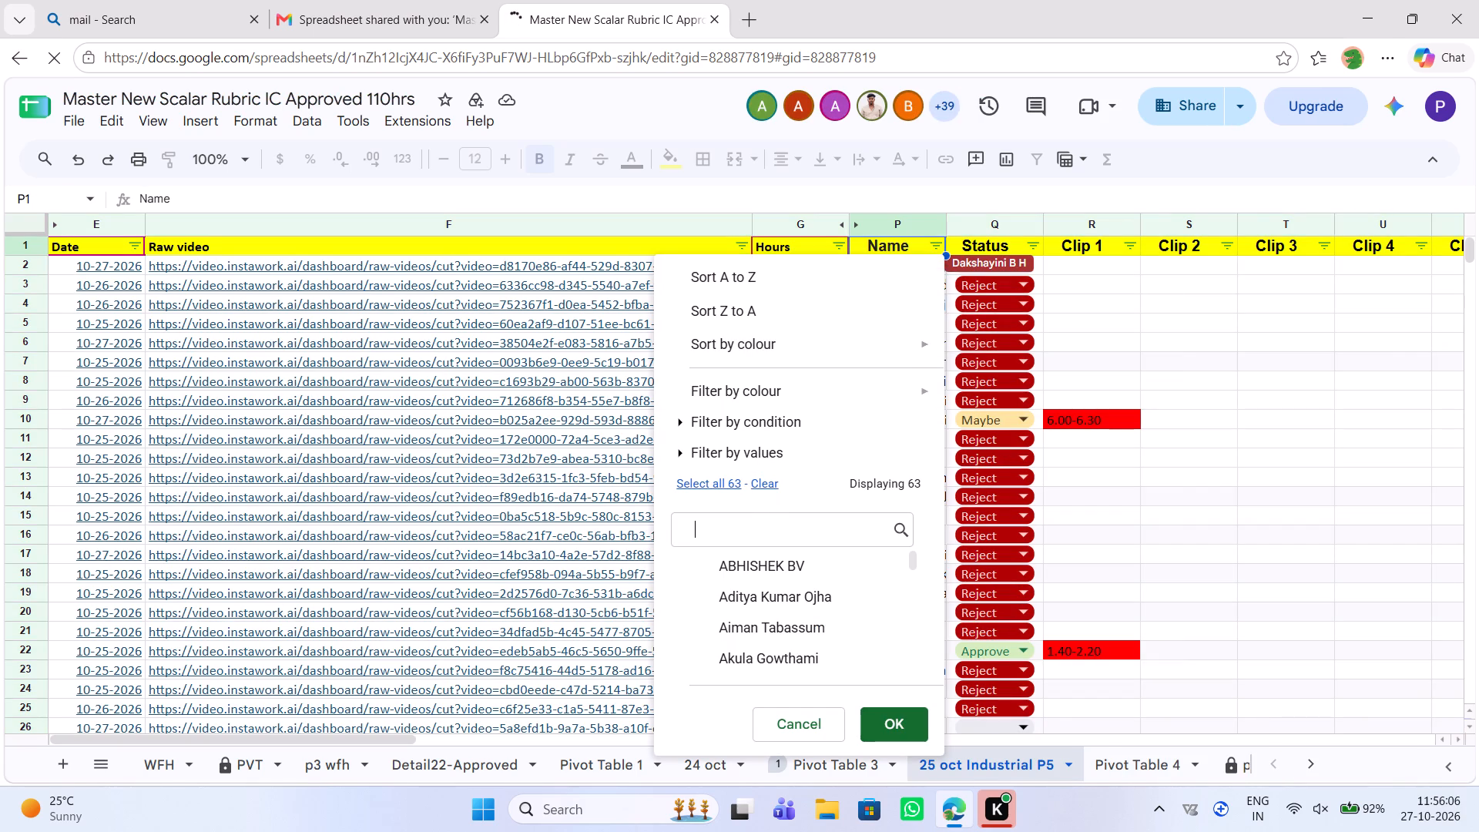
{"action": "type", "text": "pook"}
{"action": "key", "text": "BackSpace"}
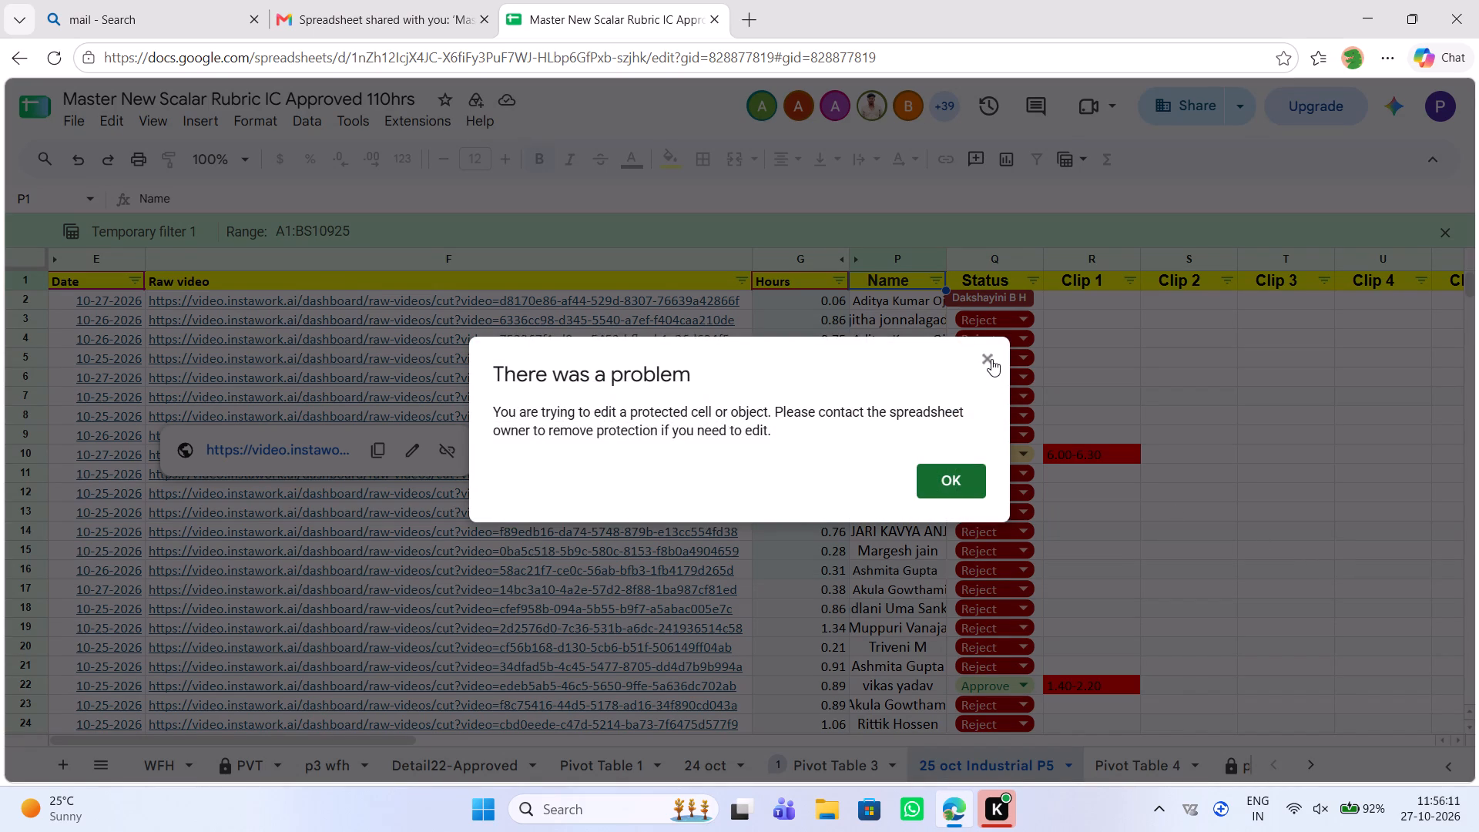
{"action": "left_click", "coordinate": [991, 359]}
Filter the Name column to only the person matching "pooja".
{"action": "left_click", "coordinate": [937, 280]}
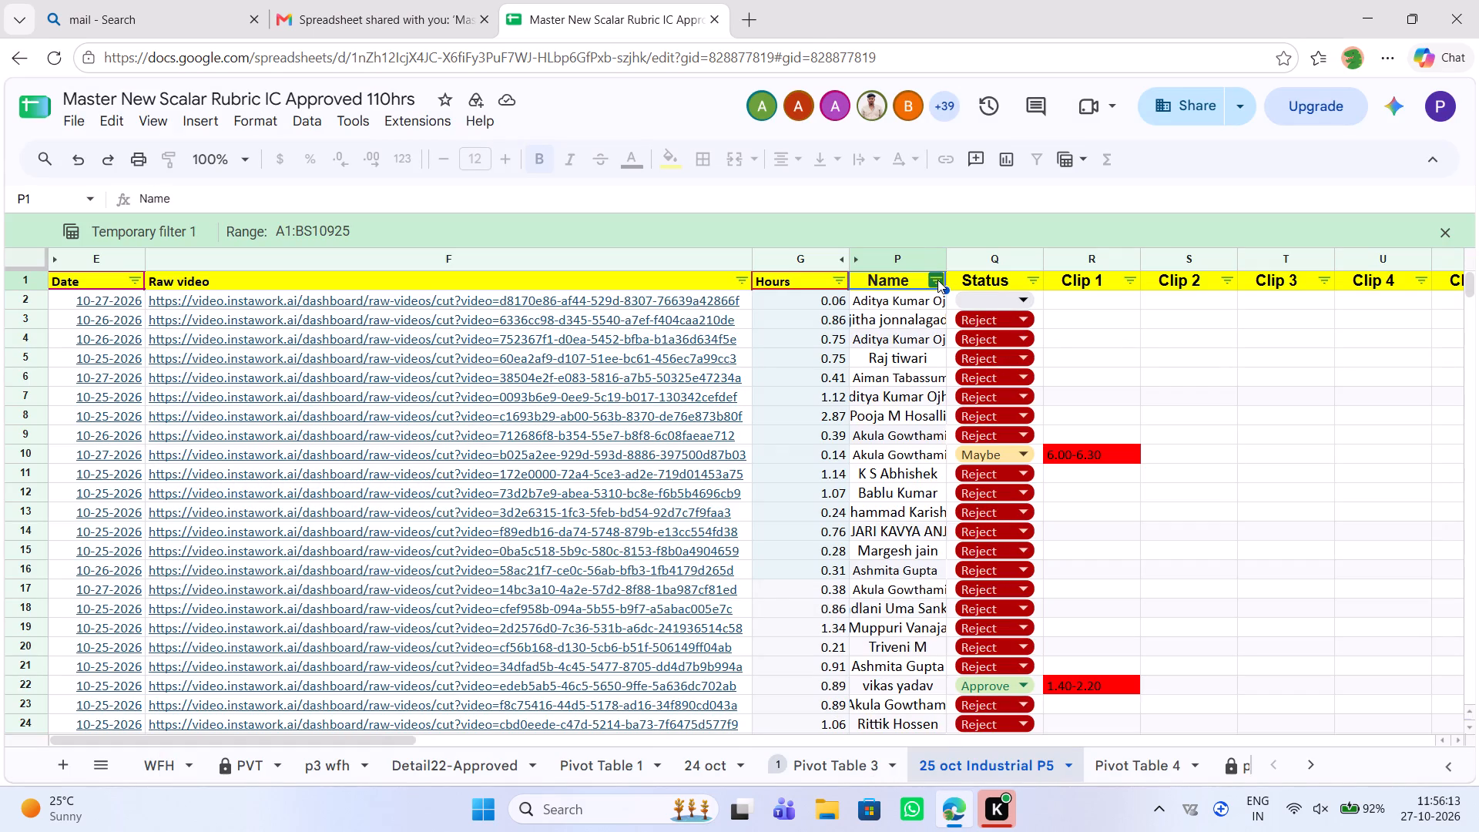
{"action": "left_click", "coordinate": [761, 512]}
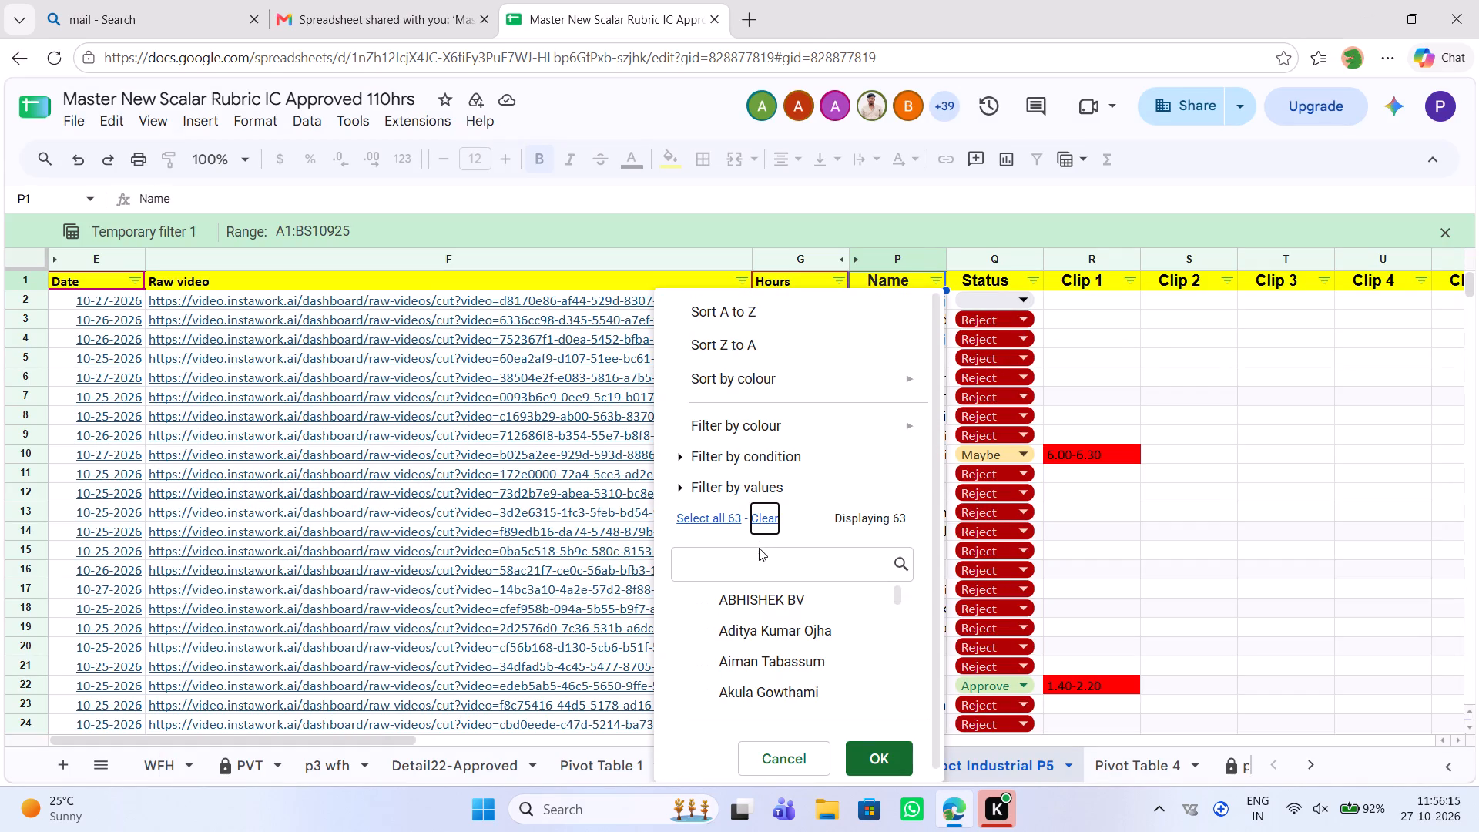
{"action": "left_click", "coordinate": [756, 557]}
{"action": "type", "text": "pooja"}
{"action": "key", "text": "Return"}
{"action": "left_click", "coordinate": [868, 767]}
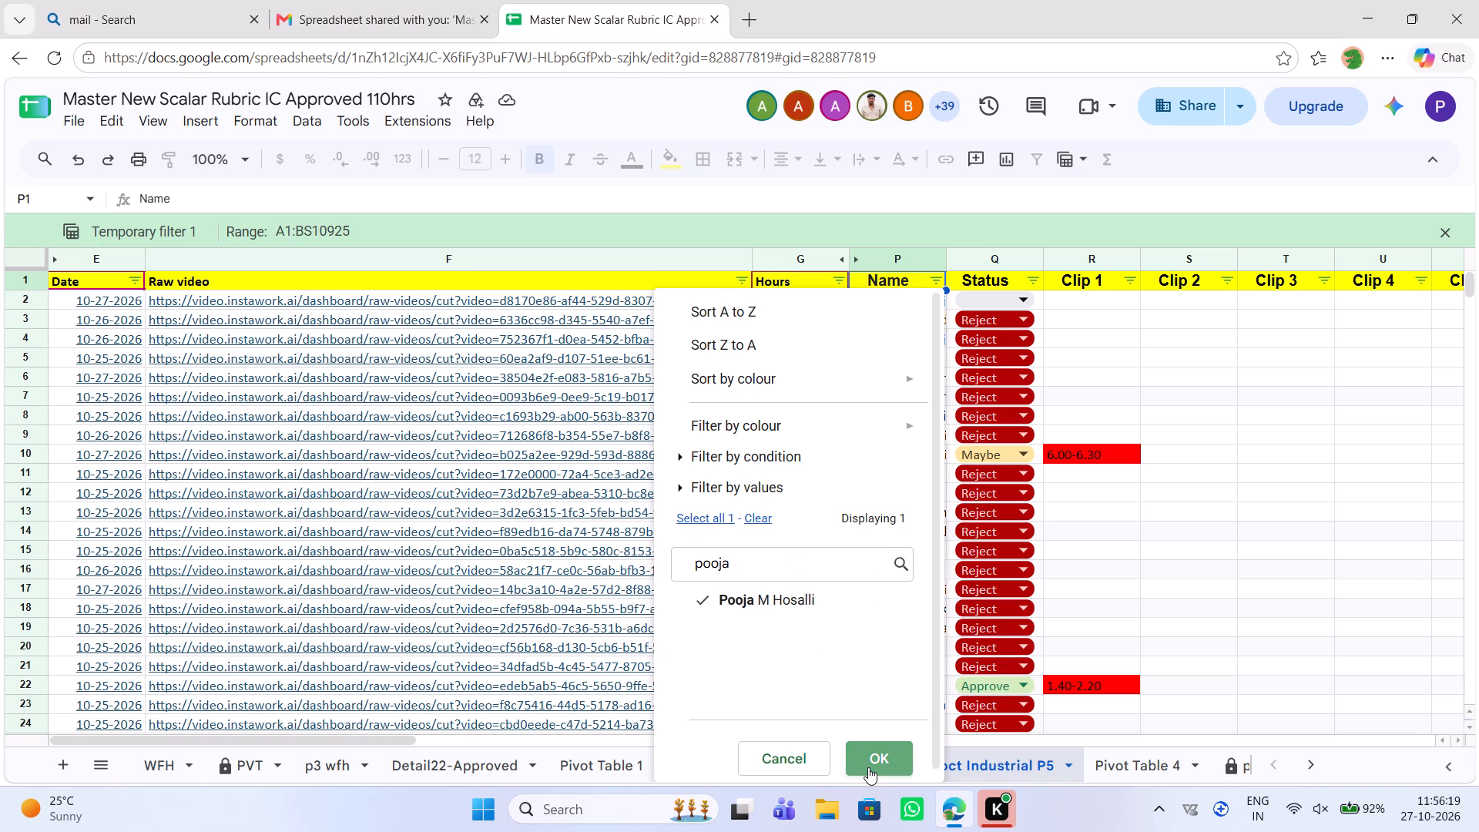
Open the raw video linked in row 5270, which has no status, and inspect its final frames.
{"action": "scroll", "coordinate": [966, 600], "scroll_direction": "left", "scroll_amount": 1}
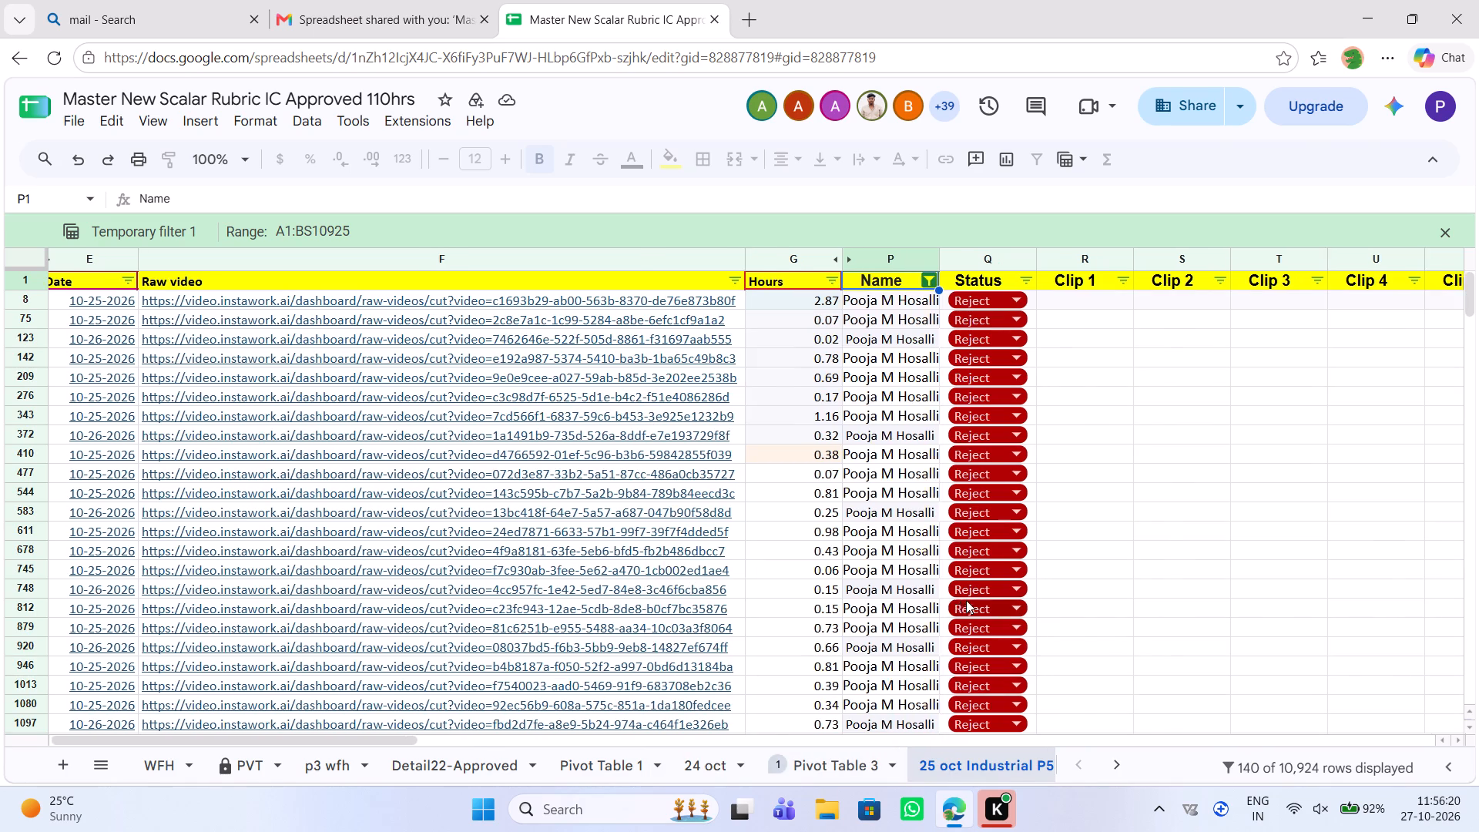
{"action": "scroll", "coordinate": [966, 600], "scroll_direction": "left", "scroll_amount": 1}
{"action": "scroll", "coordinate": [966, 600], "scroll_direction": "down", "scroll_amount": 9}
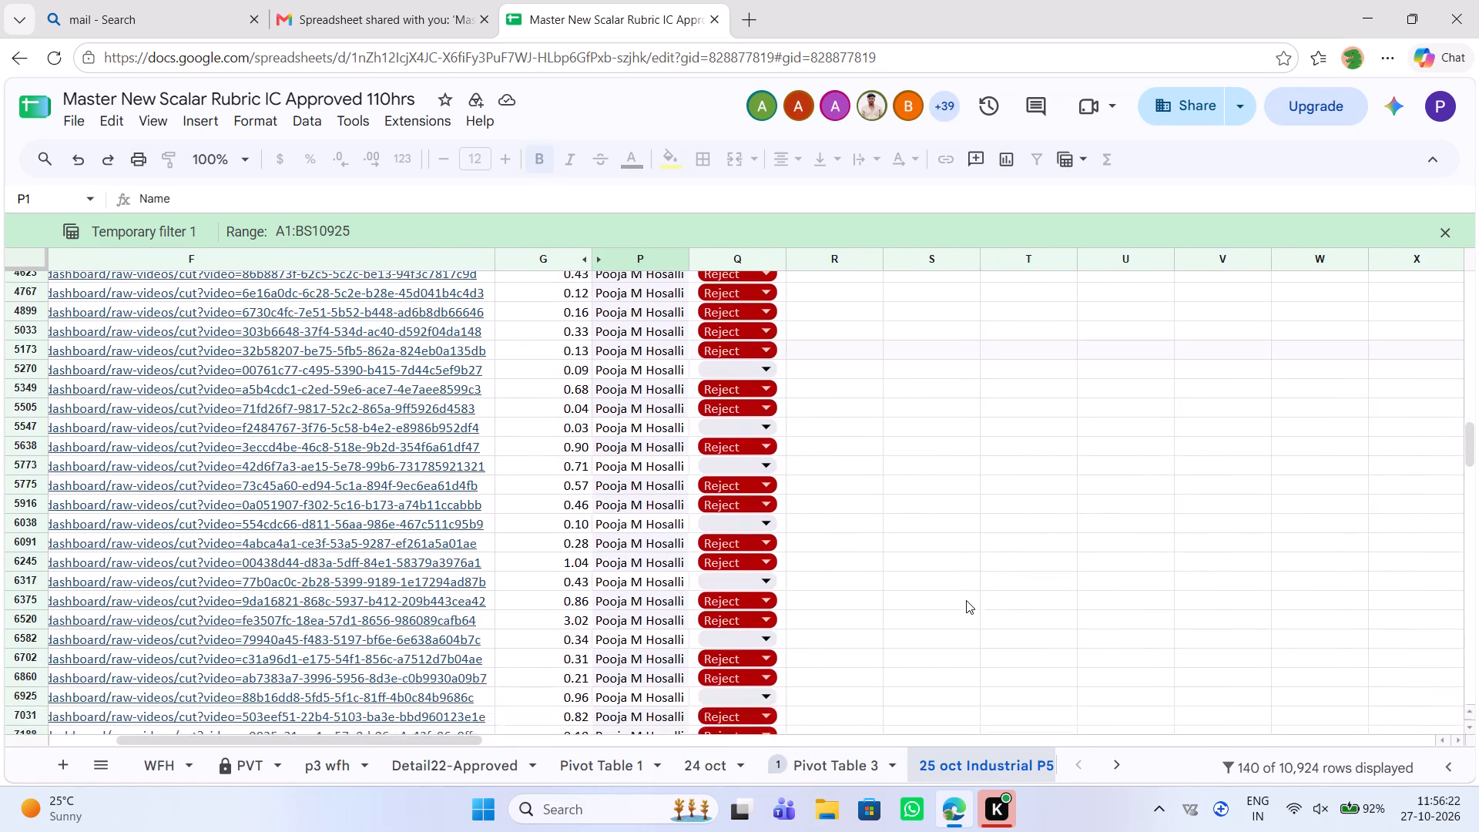
{"action": "scroll", "coordinate": [966, 600], "scroll_direction": "down", "scroll_amount": 6}
{"action": "scroll", "coordinate": [966, 600], "scroll_direction": "up", "scroll_amount": 1}
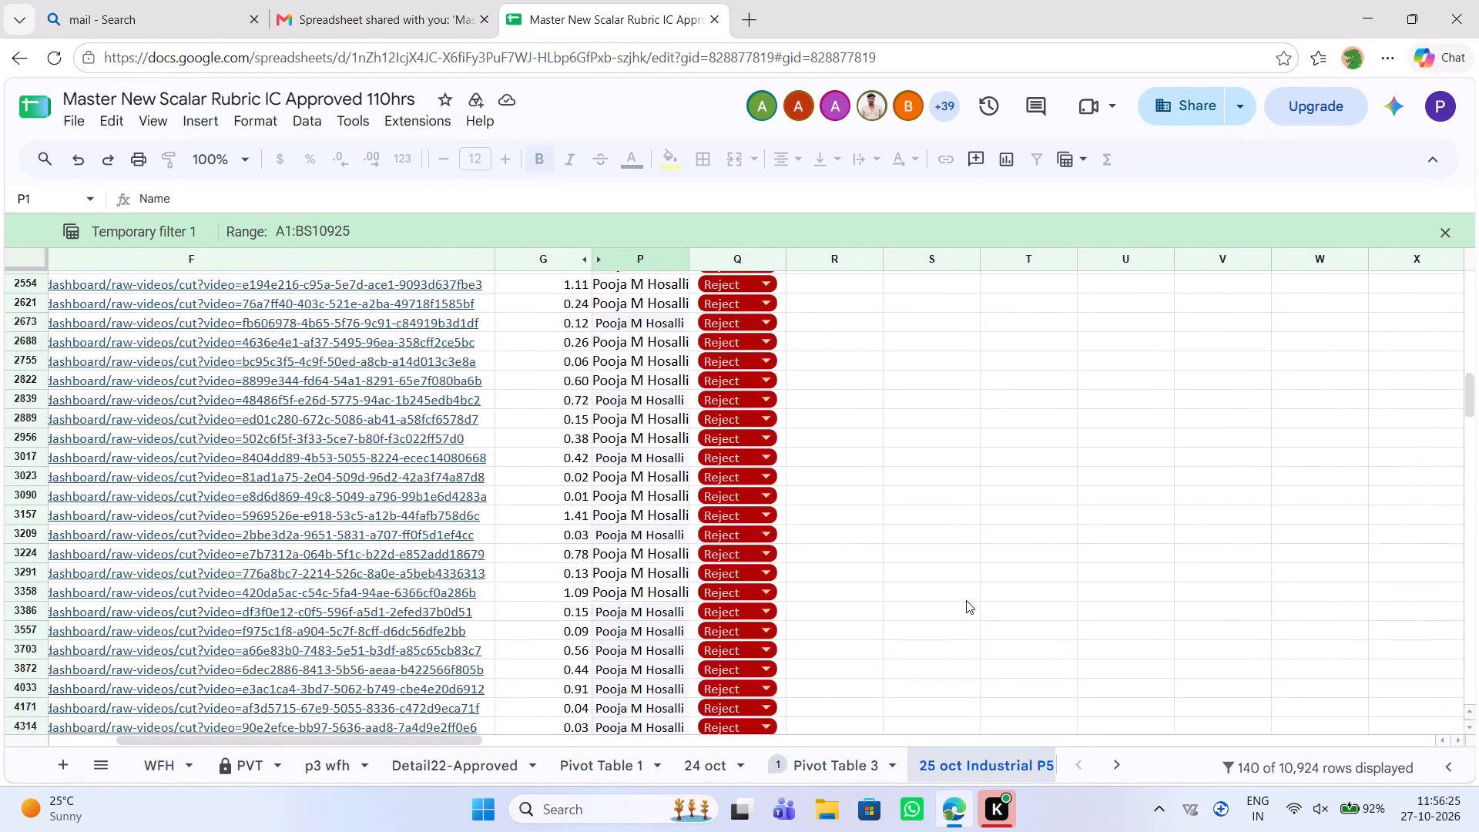
{"action": "scroll", "coordinate": [966, 600], "scroll_direction": "down", "scroll_amount": 2}
{"action": "scroll", "coordinate": [966, 600], "scroll_direction": "left", "scroll_amount": 2}
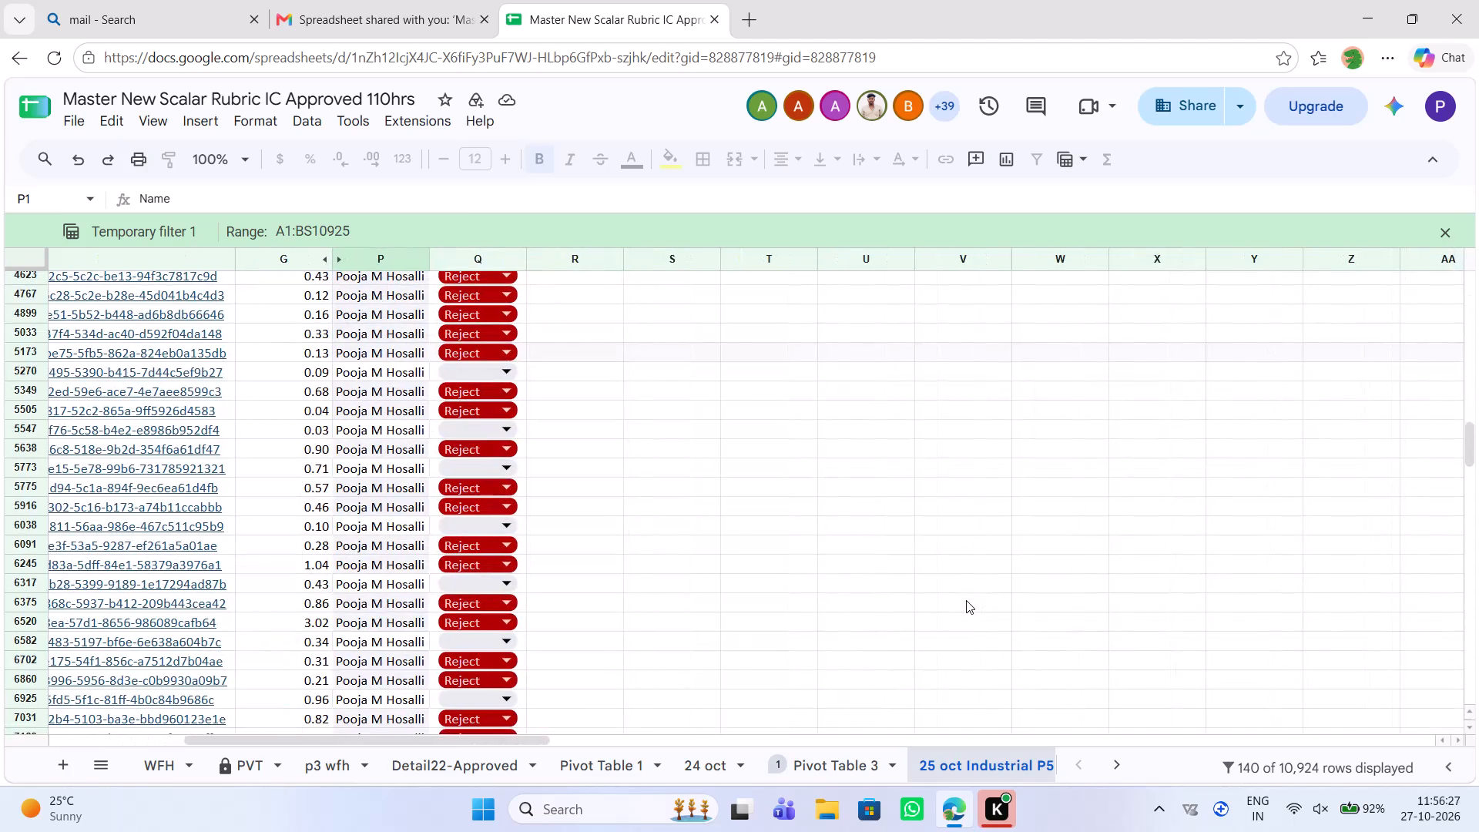
{"action": "left_click", "coordinate": [206, 371]}
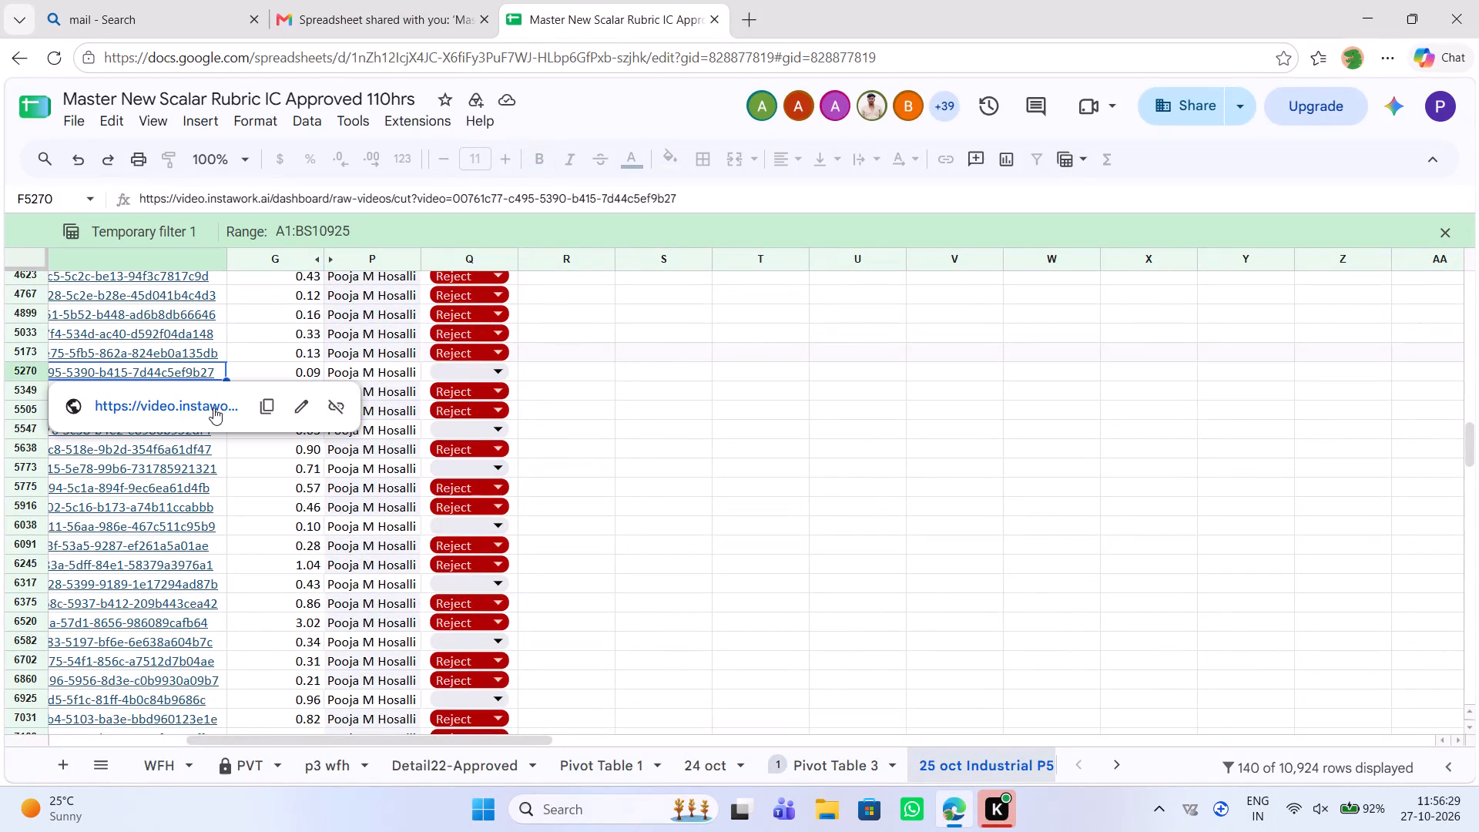
{"action": "left_click", "coordinate": [213, 408]}
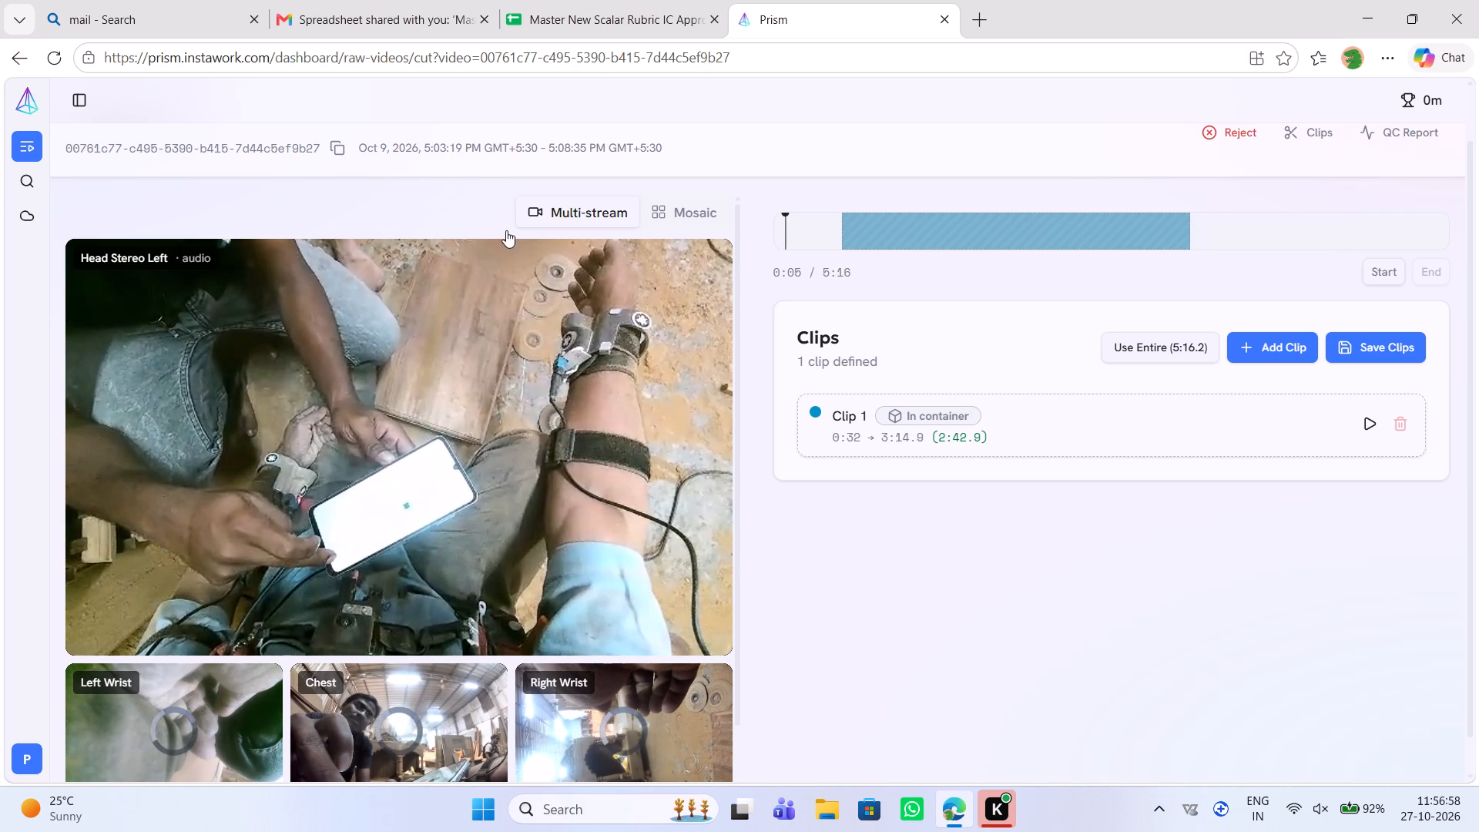
{"action": "left_click", "coordinate": [1444, 236]}
{"action": "left_click", "coordinate": [1054, 139]}
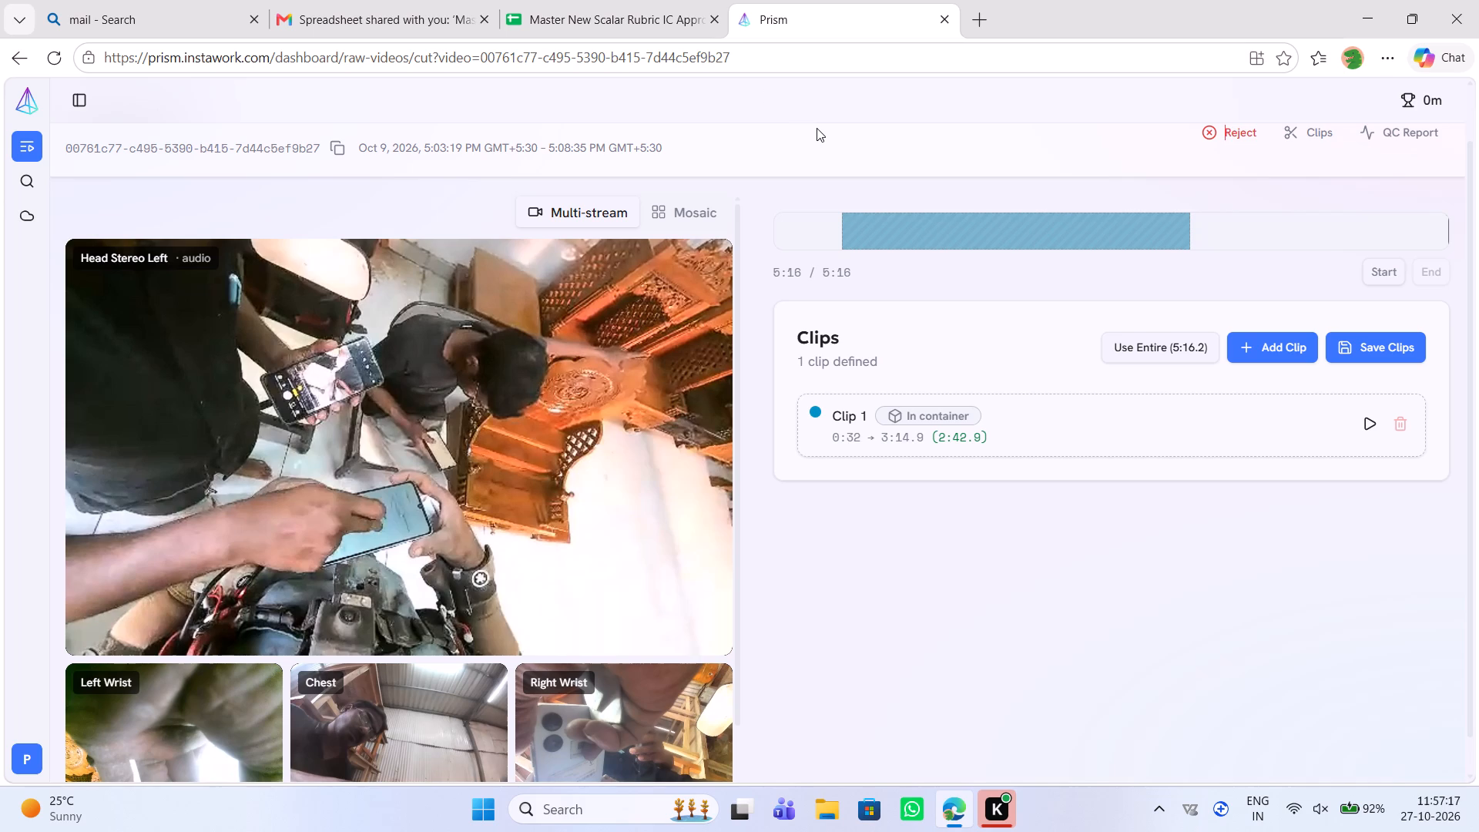
Set the status of row 5270 in the spreadsheet to Reject.
{"action": "left_click", "coordinate": [596, 14]}
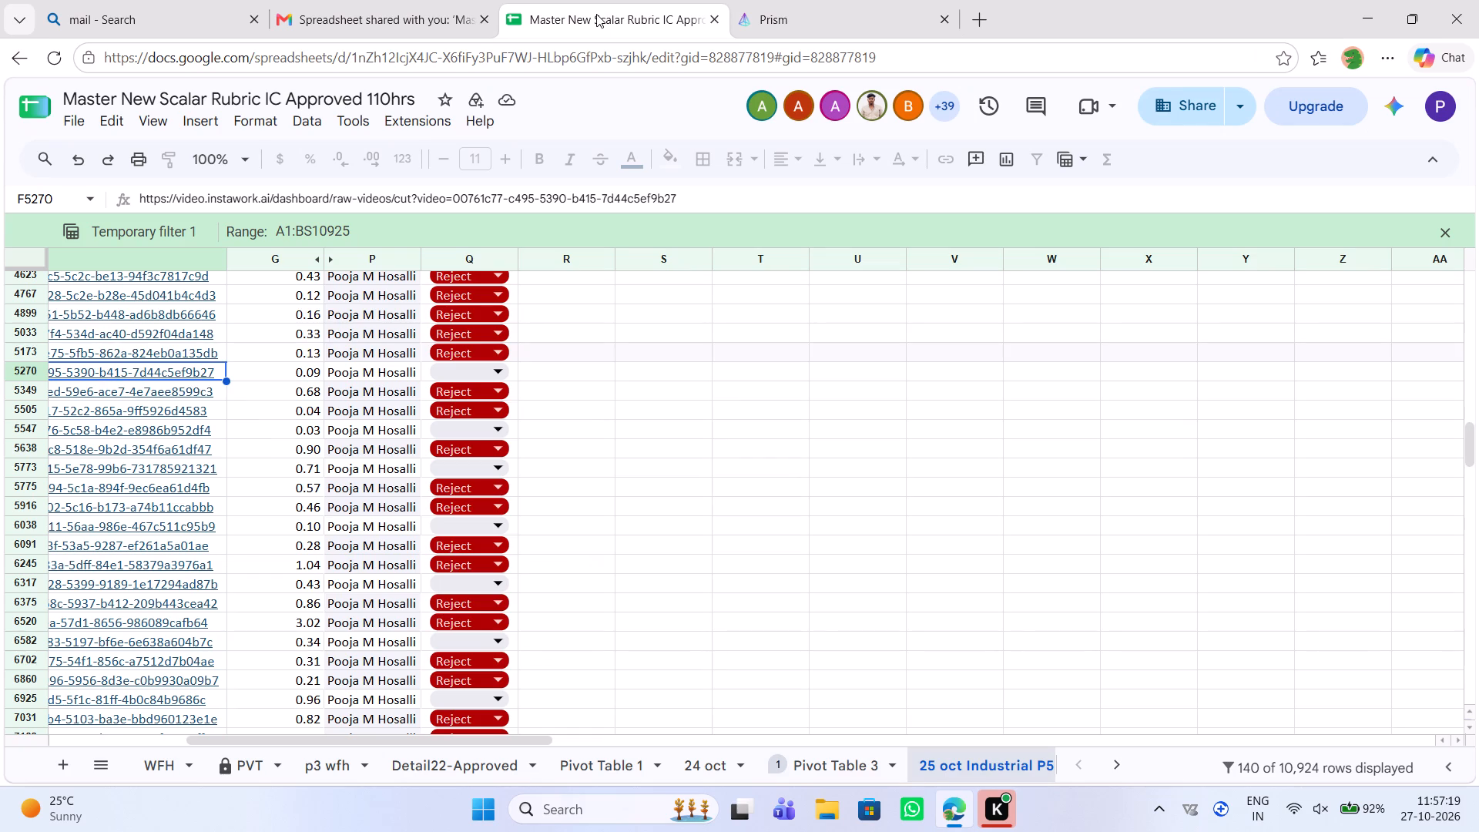
{"action": "left_click", "coordinate": [493, 368]}
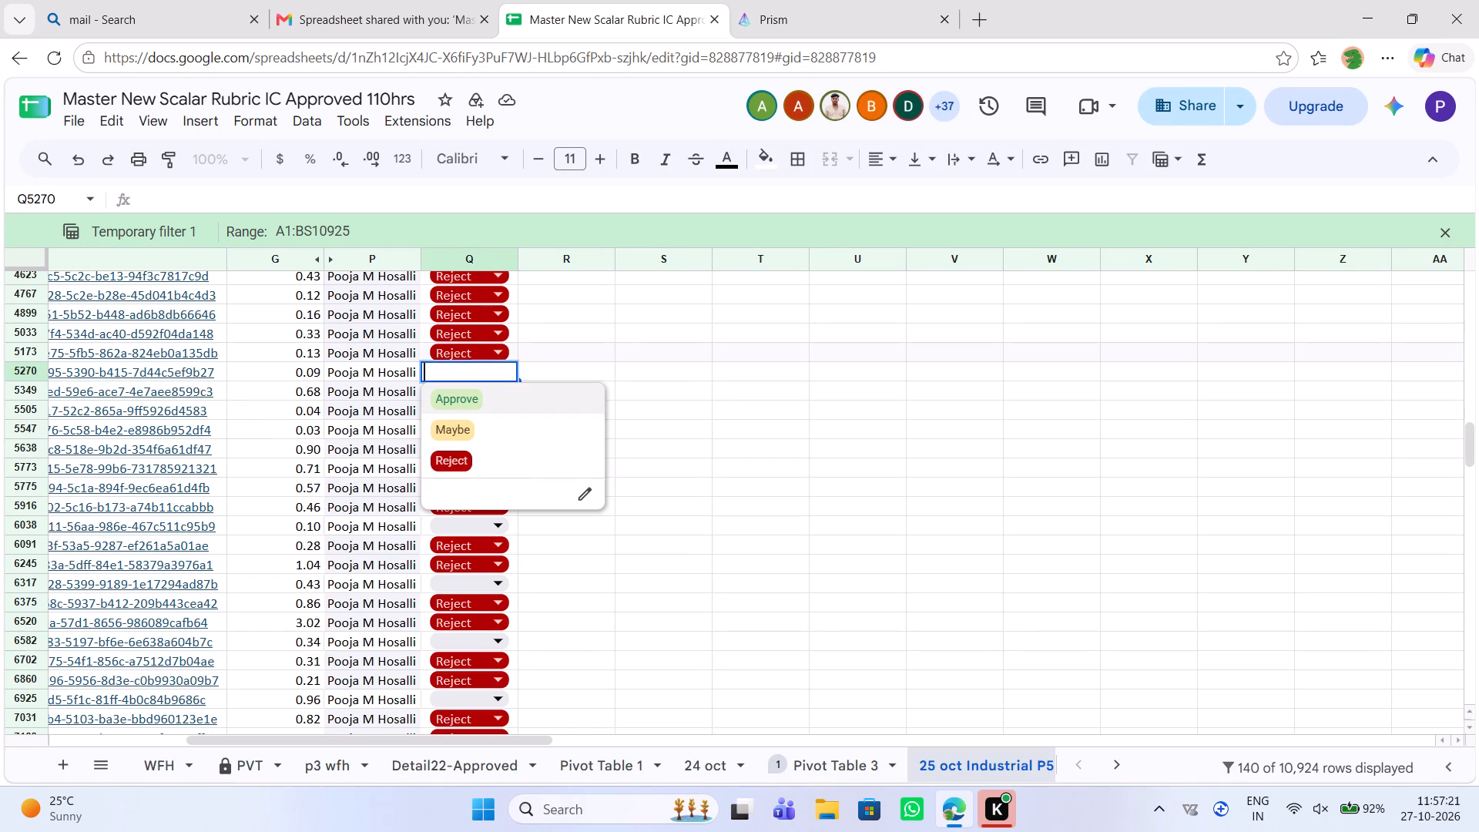
{"action": "left_click", "coordinate": [548, 469]}
For row 5270, choose "camera rig in frame" in column AN and "No" in column AO.
{"action": "scroll", "coordinate": [1033, 445], "scroll_direction": "left", "scroll_amount": 6}
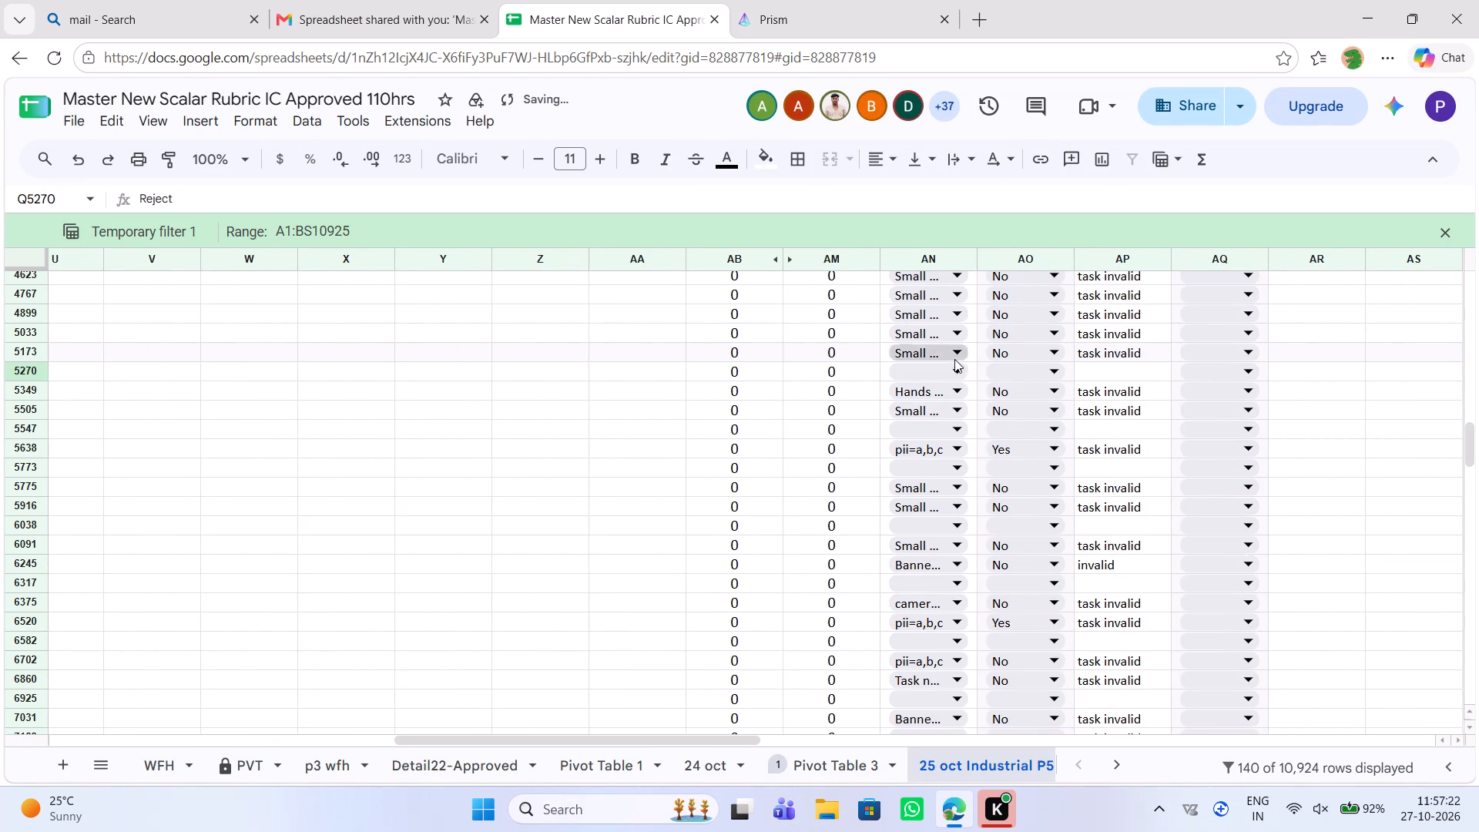
{"action": "left_click", "coordinate": [943, 376]}
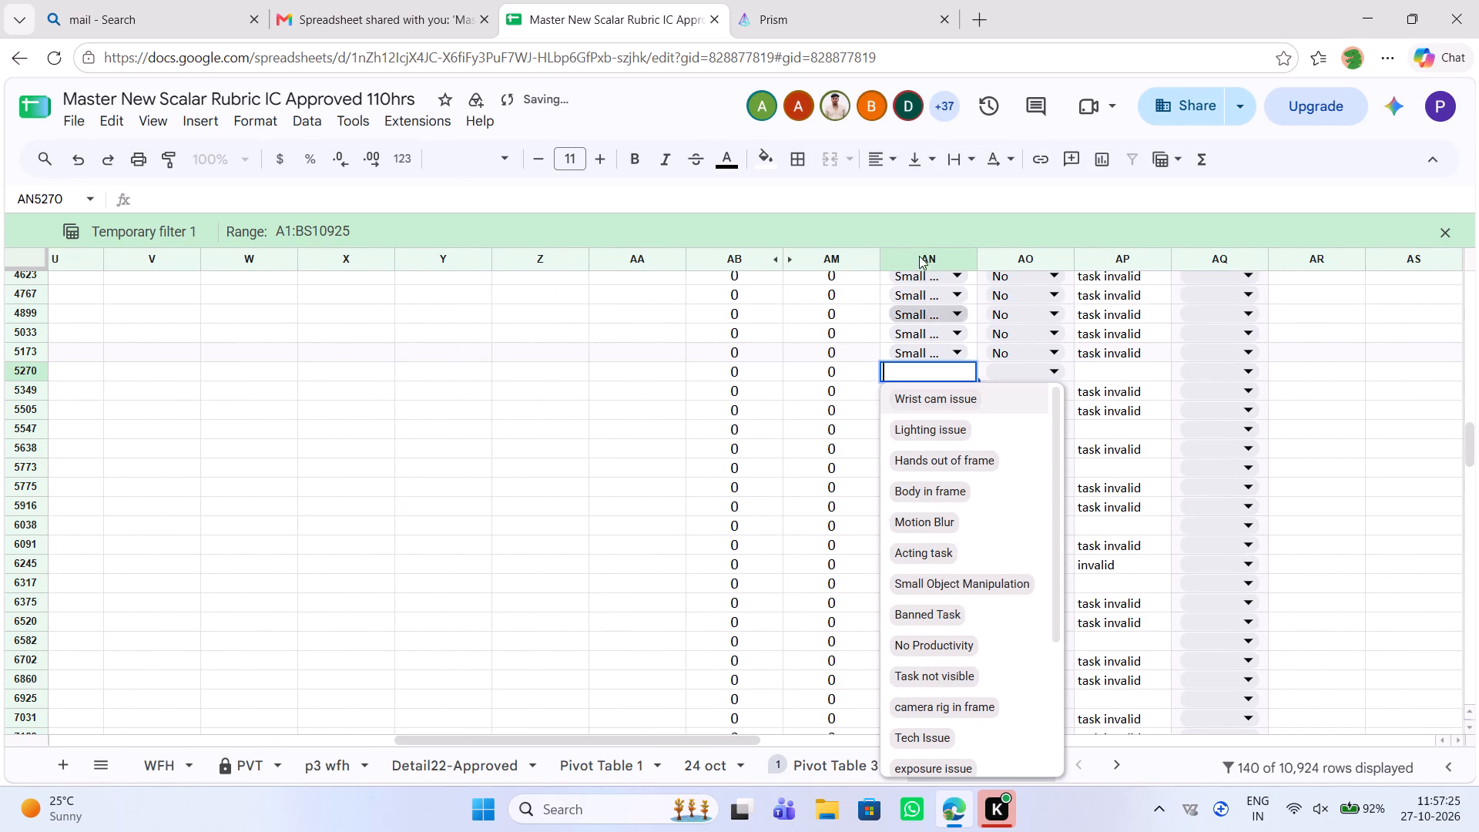
{"action": "left_click", "coordinate": [966, 696]}
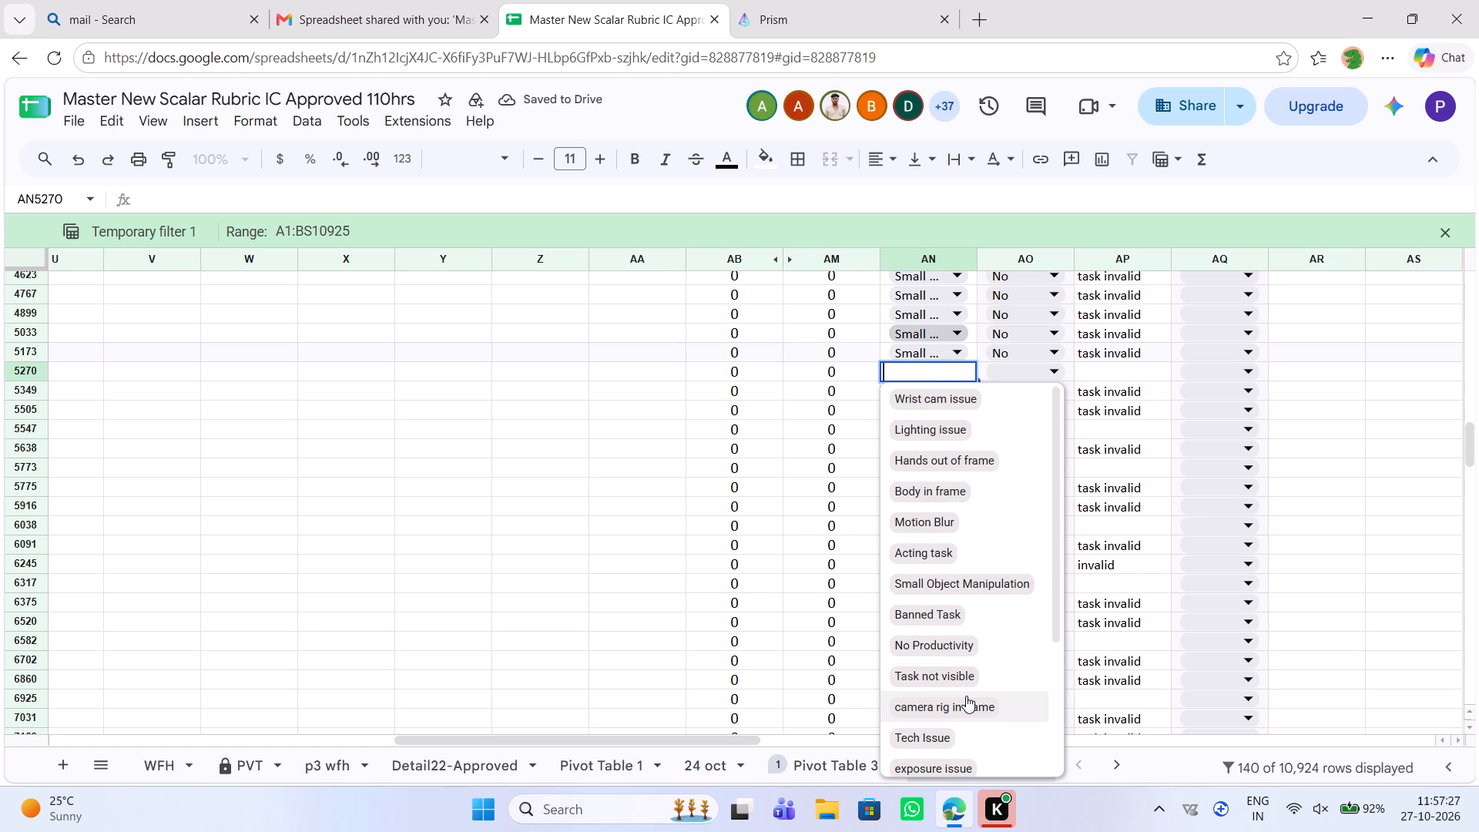
{"action": "left_click", "coordinate": [1061, 374]}
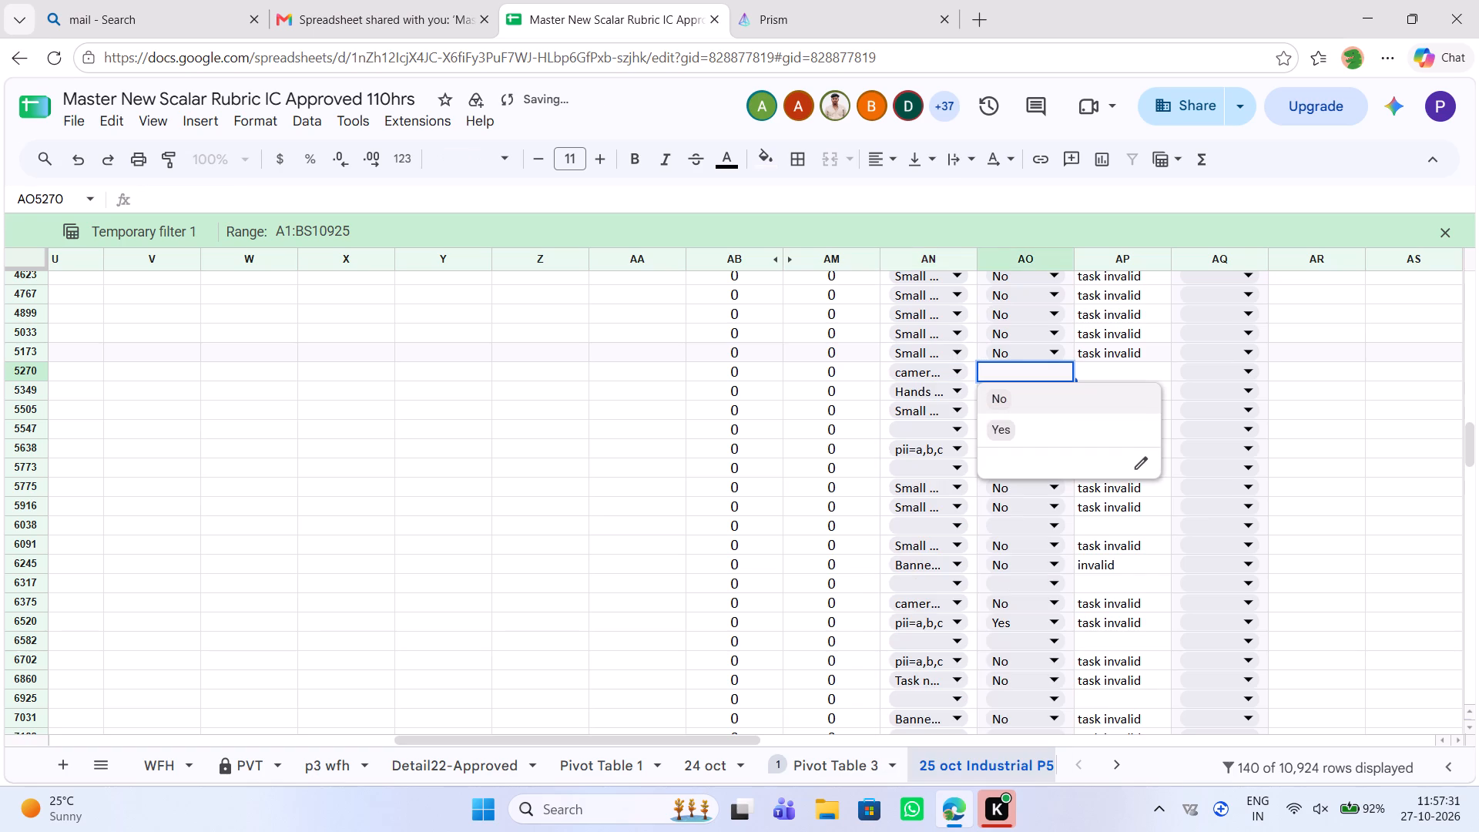
{"action": "left_click", "coordinate": [1045, 399]}
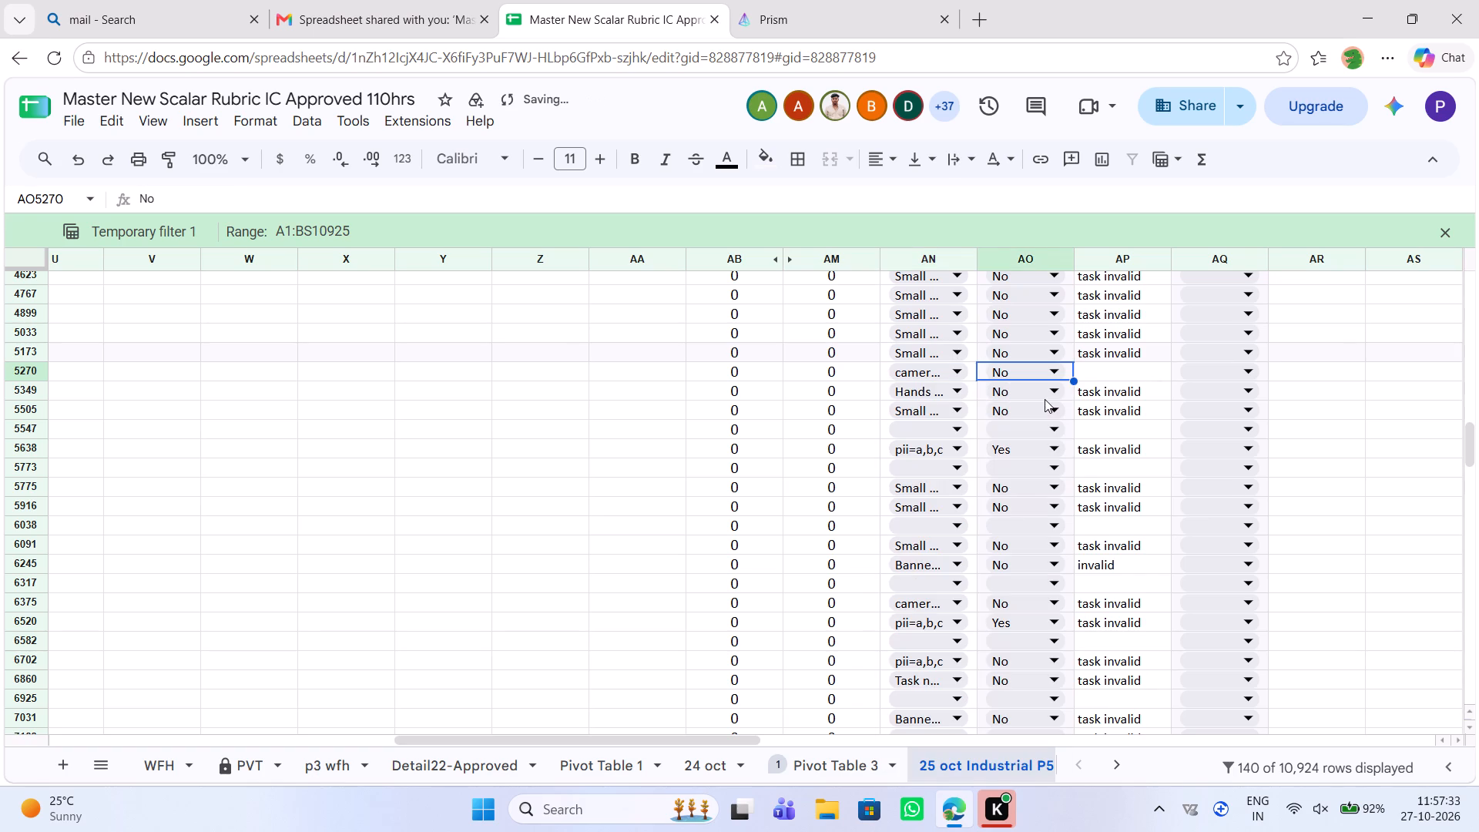
Fill cell AP5270 with "task invalid", copied from the comment in row 5173.
{"action": "left_click", "coordinate": [1097, 373]}
{"action": "key", "text": "ctrl+v"}
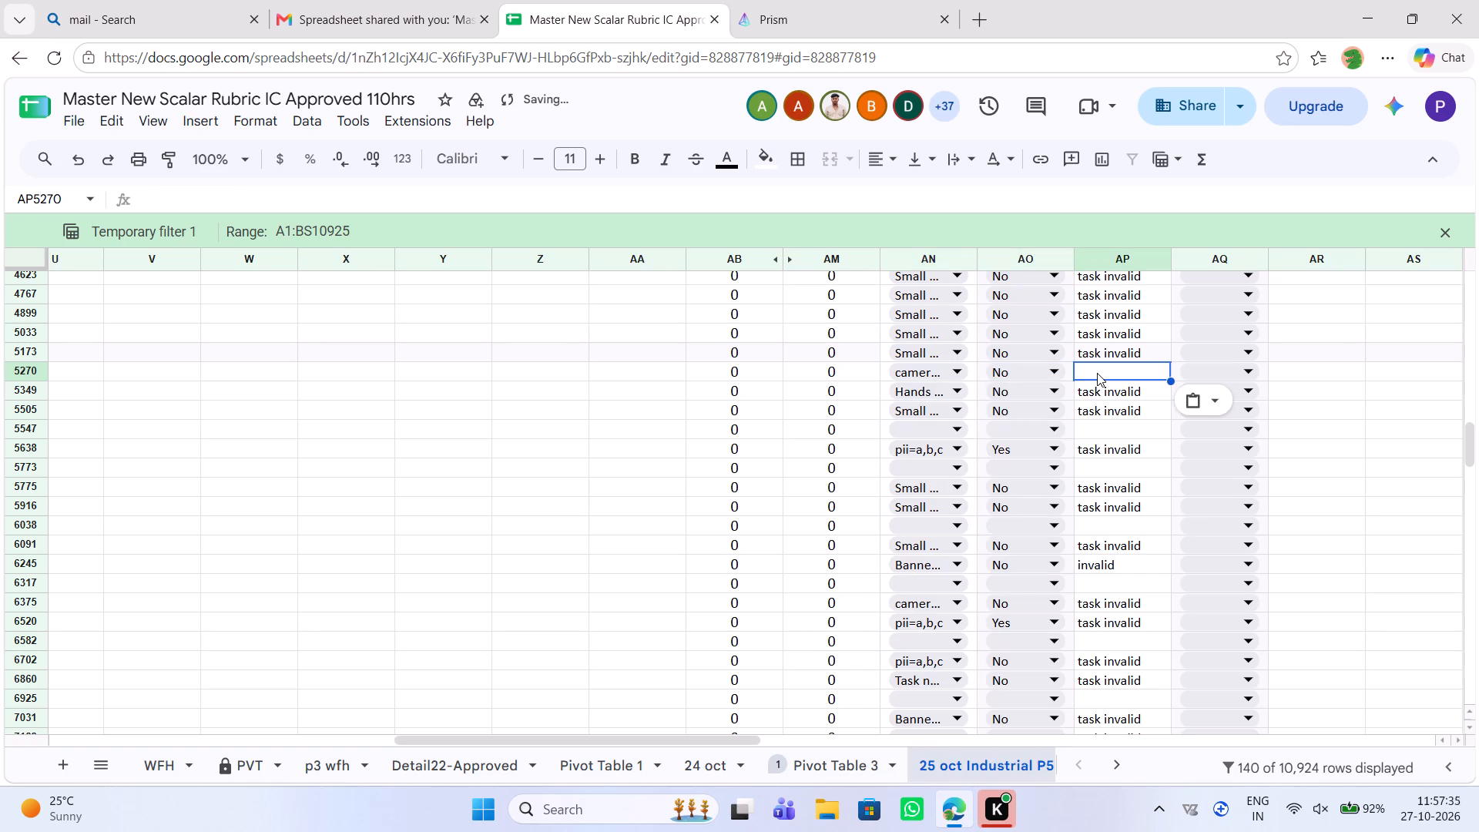
{"action": "double_click", "coordinate": [1144, 358]}
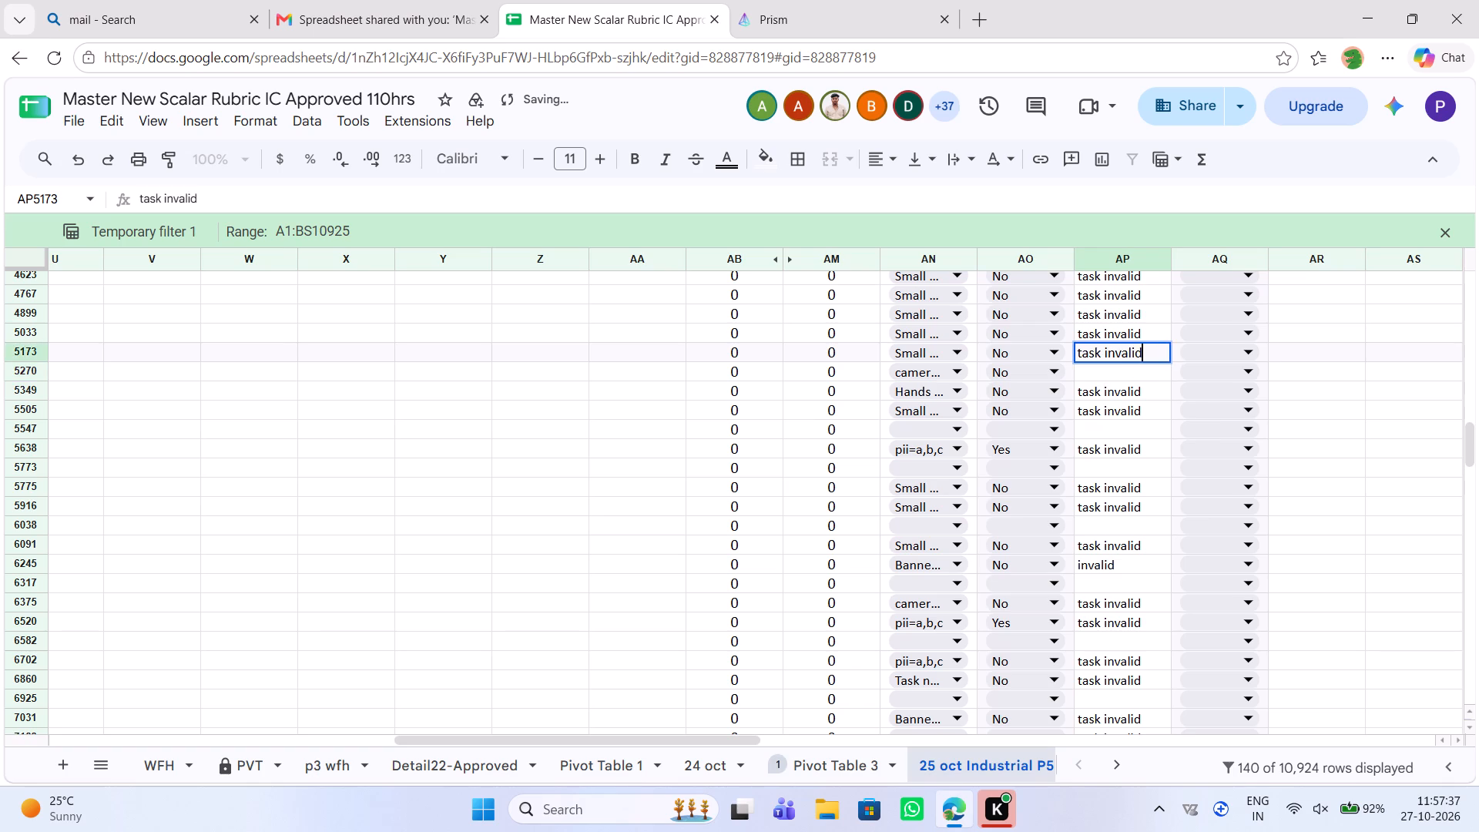
{"action": "left_click_drag", "start_coordinate": [1144, 358], "coordinate": [1073, 347]}
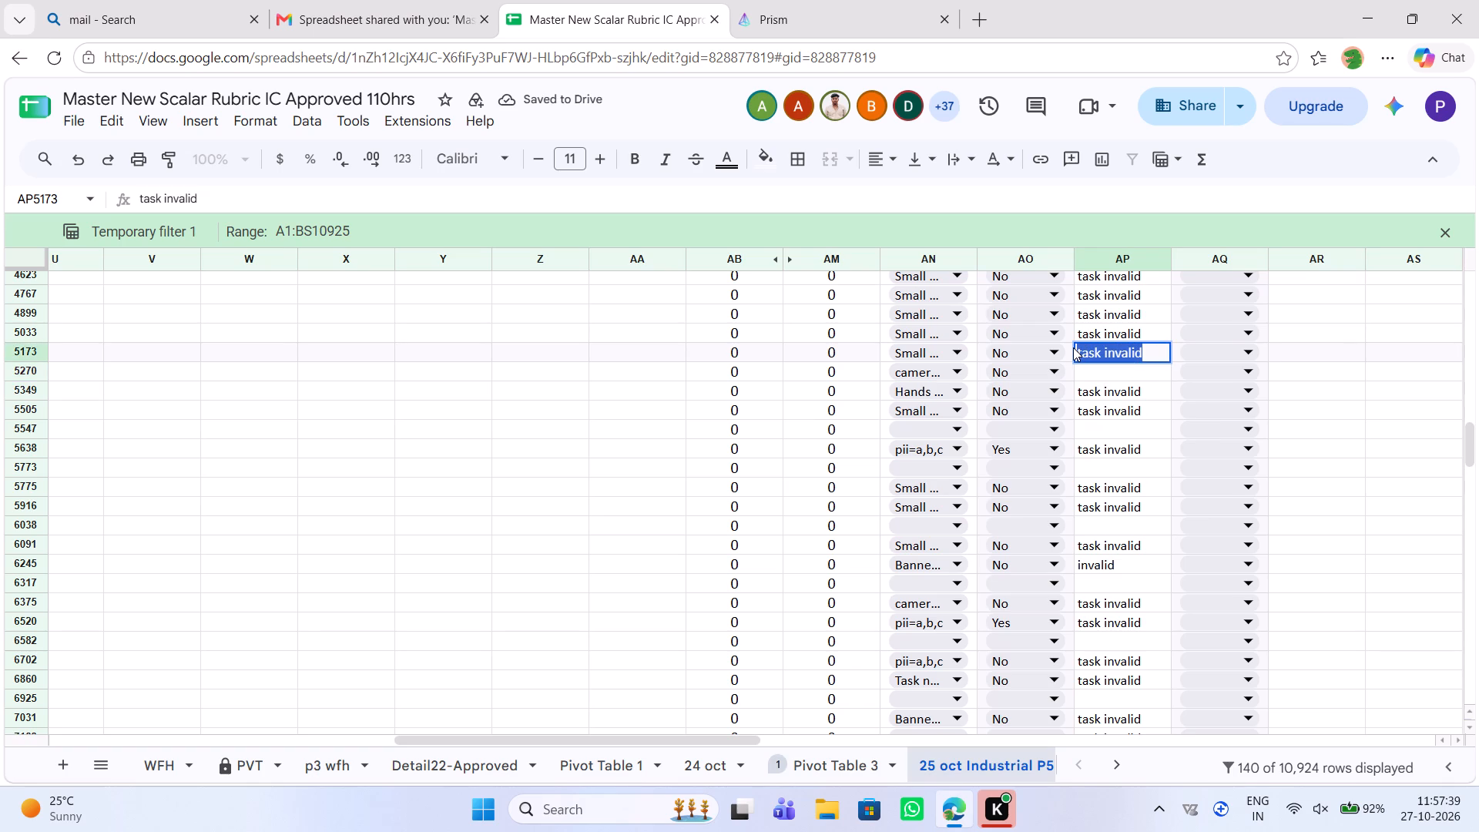
{"action": "key", "text": "ctrl+c"}
{"action": "left_click", "coordinate": [1095, 371]}
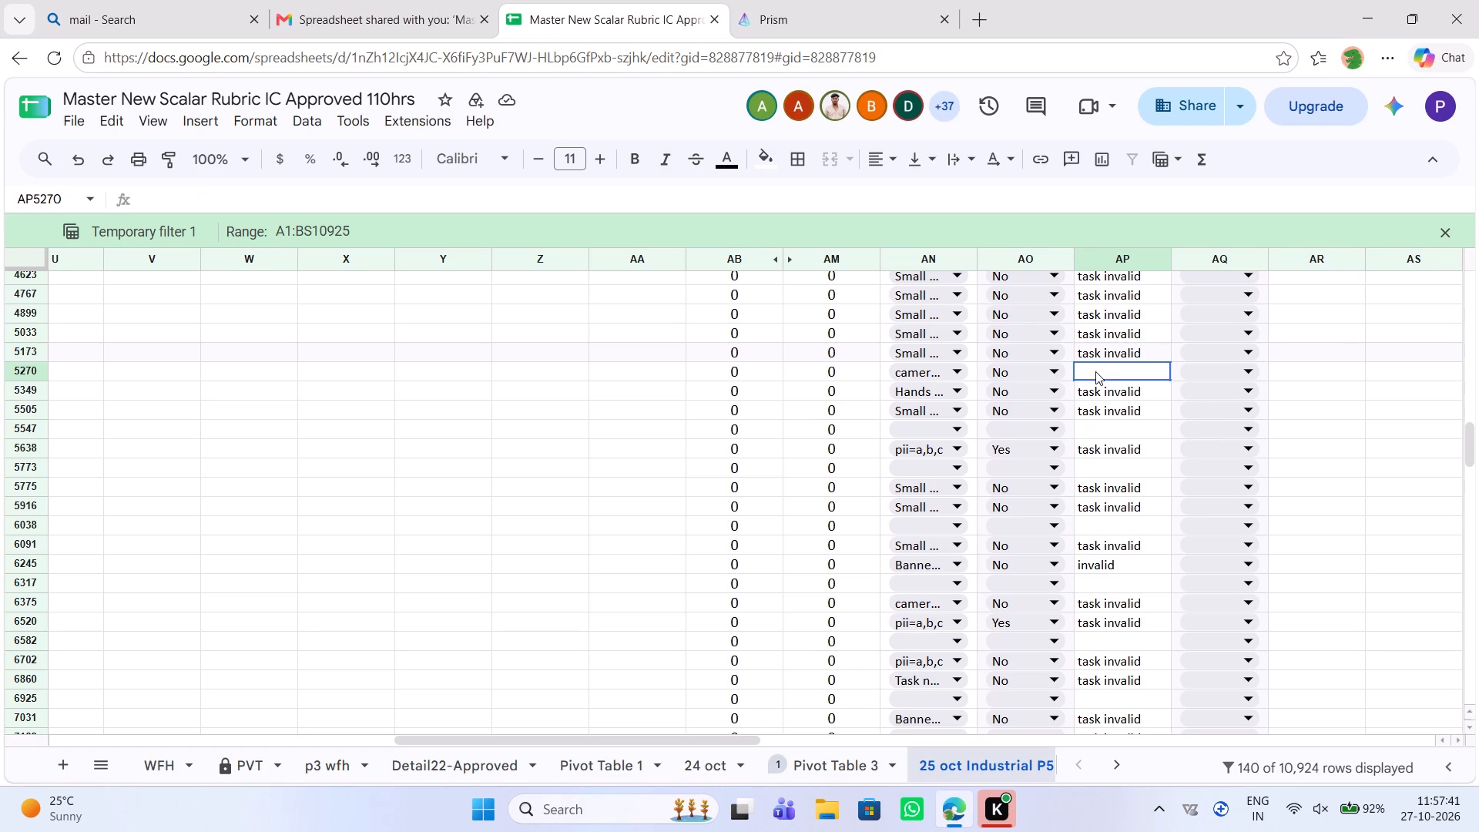
{"action": "key", "text": "ctrl+v"}
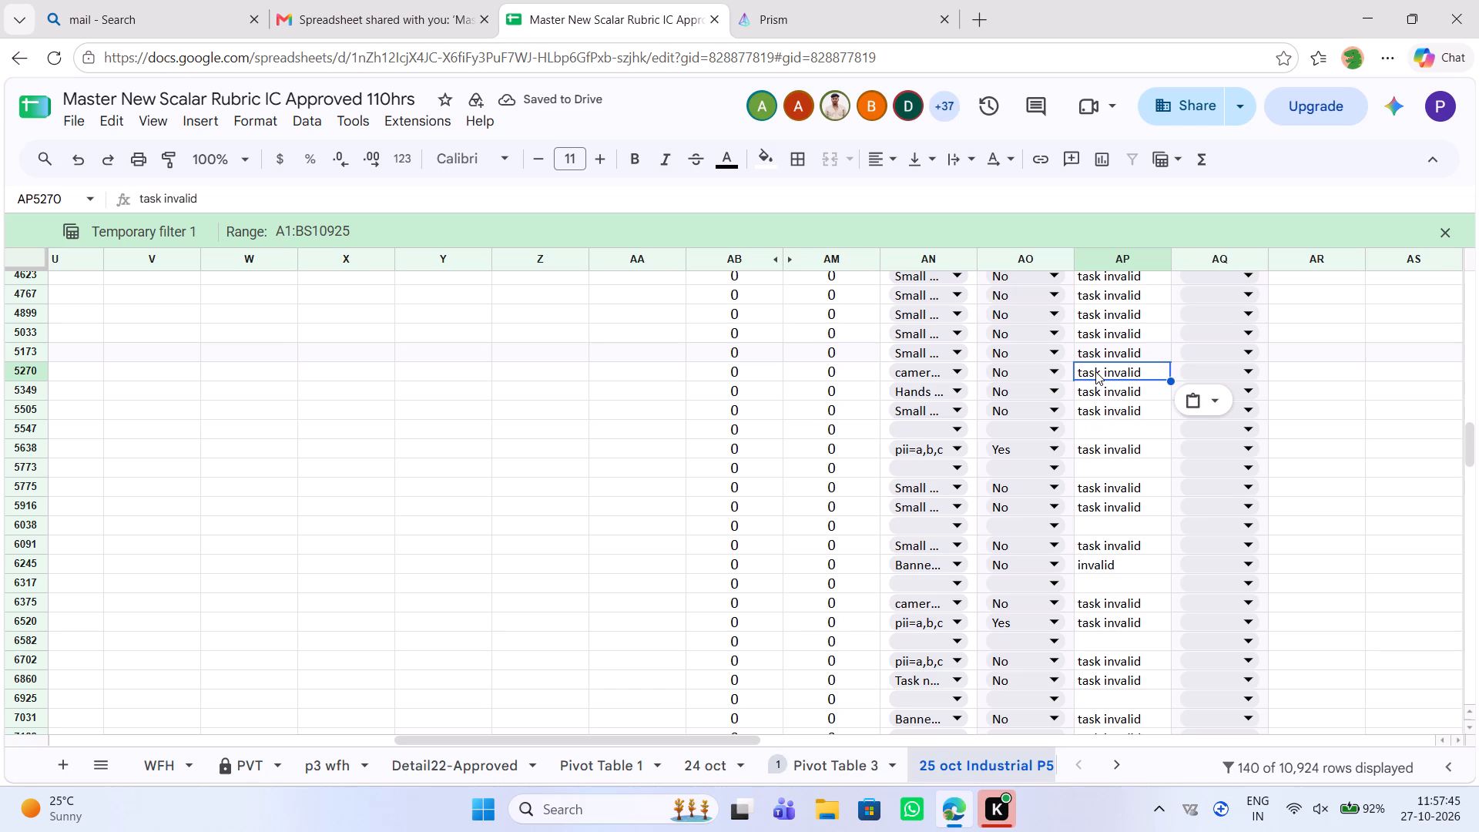
Close the reviewed video and open the raw video linked in row 5547, which has no status.
{"action": "left_click", "coordinate": [626, 428]}
{"action": "scroll", "coordinate": [626, 428], "scroll_direction": "down", "scroll_amount": 1}
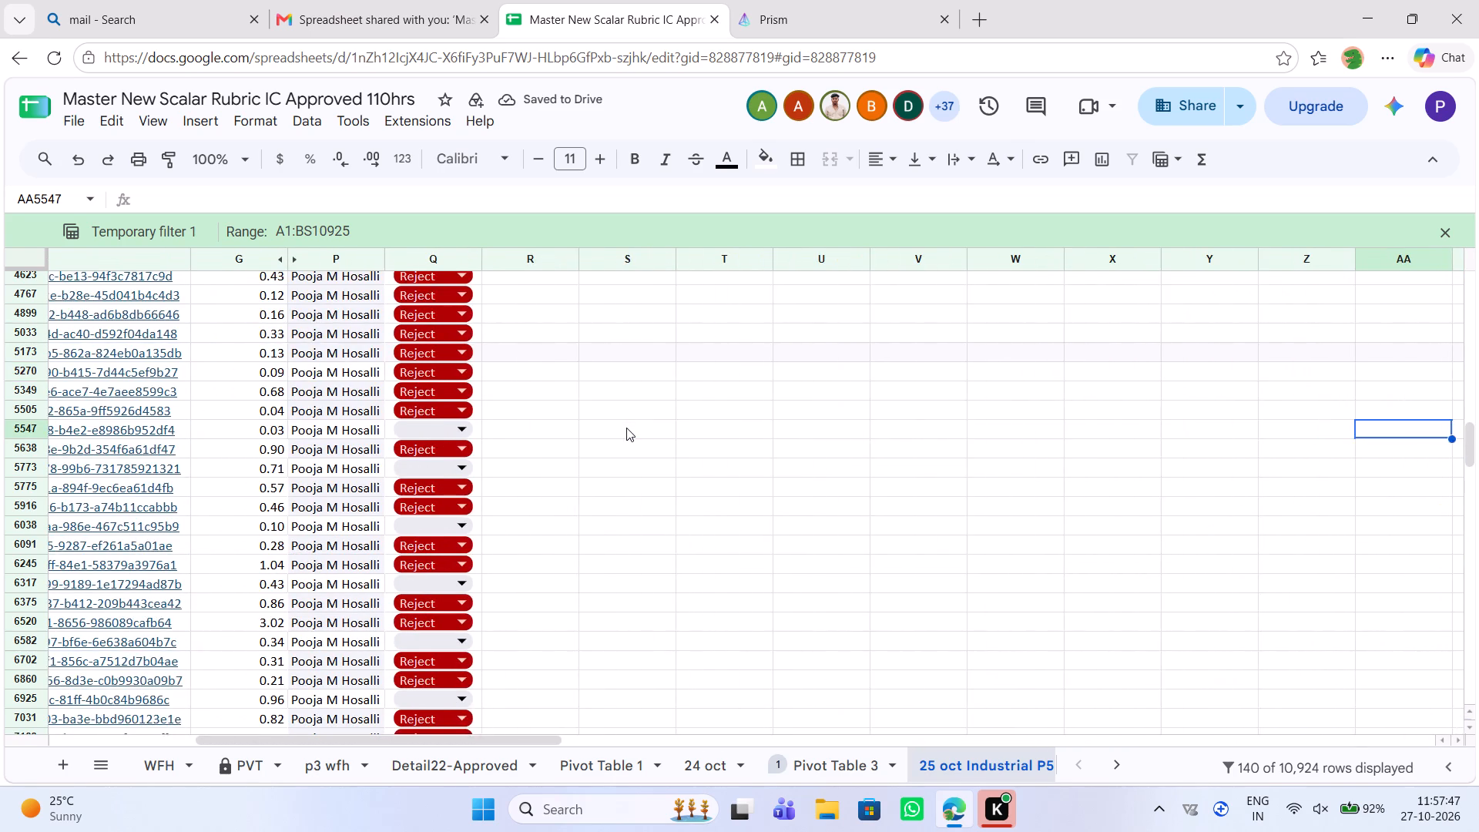
{"action": "scroll", "coordinate": [626, 428], "scroll_direction": "down", "scroll_amount": 1}
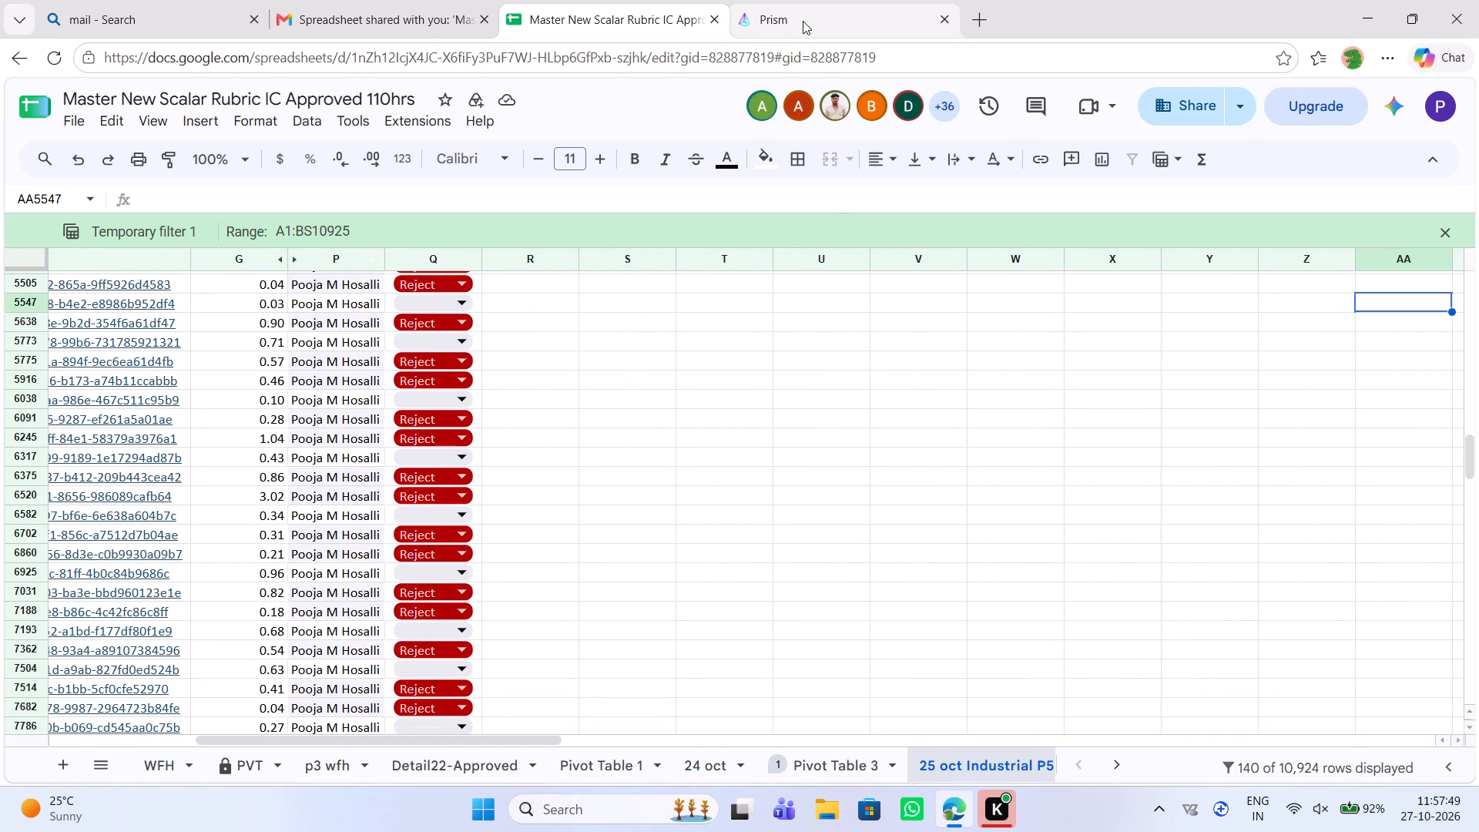
{"action": "left_click", "coordinate": [803, 21]}
{"action": "left_click", "coordinate": [943, 18]}
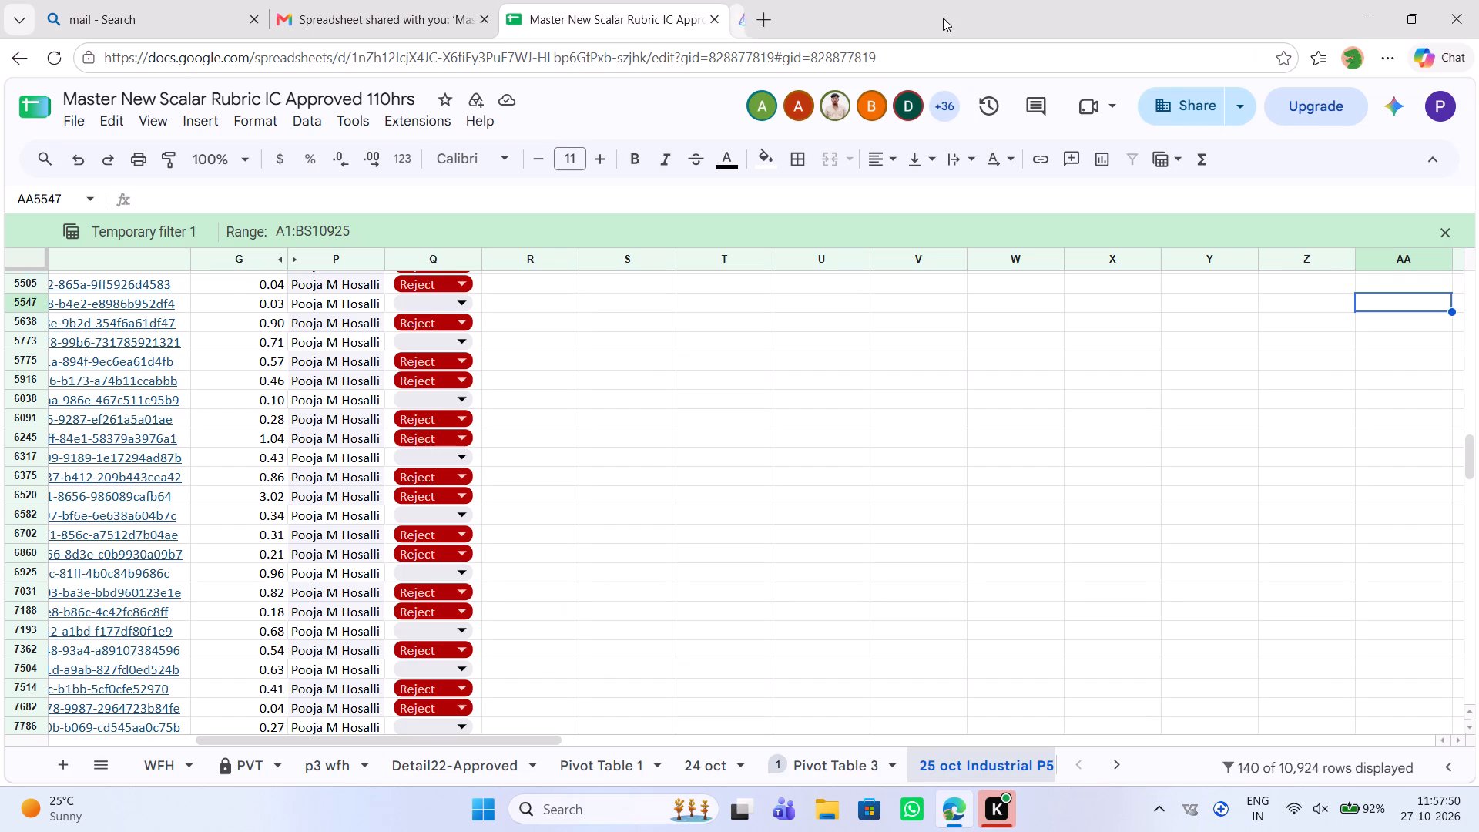
{"action": "left_click", "coordinate": [166, 301]}
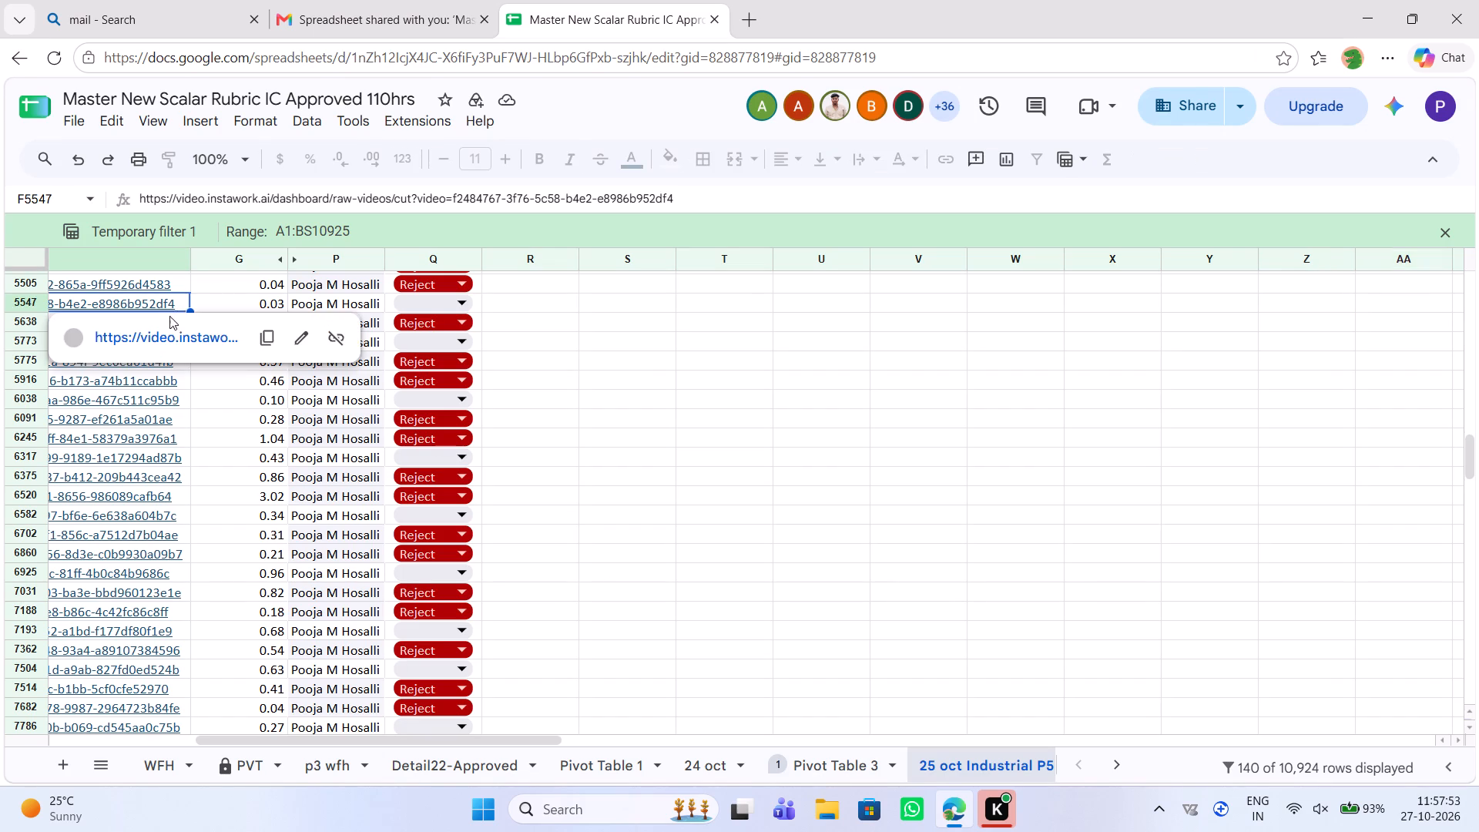
{"action": "left_click", "coordinate": [175, 330]}
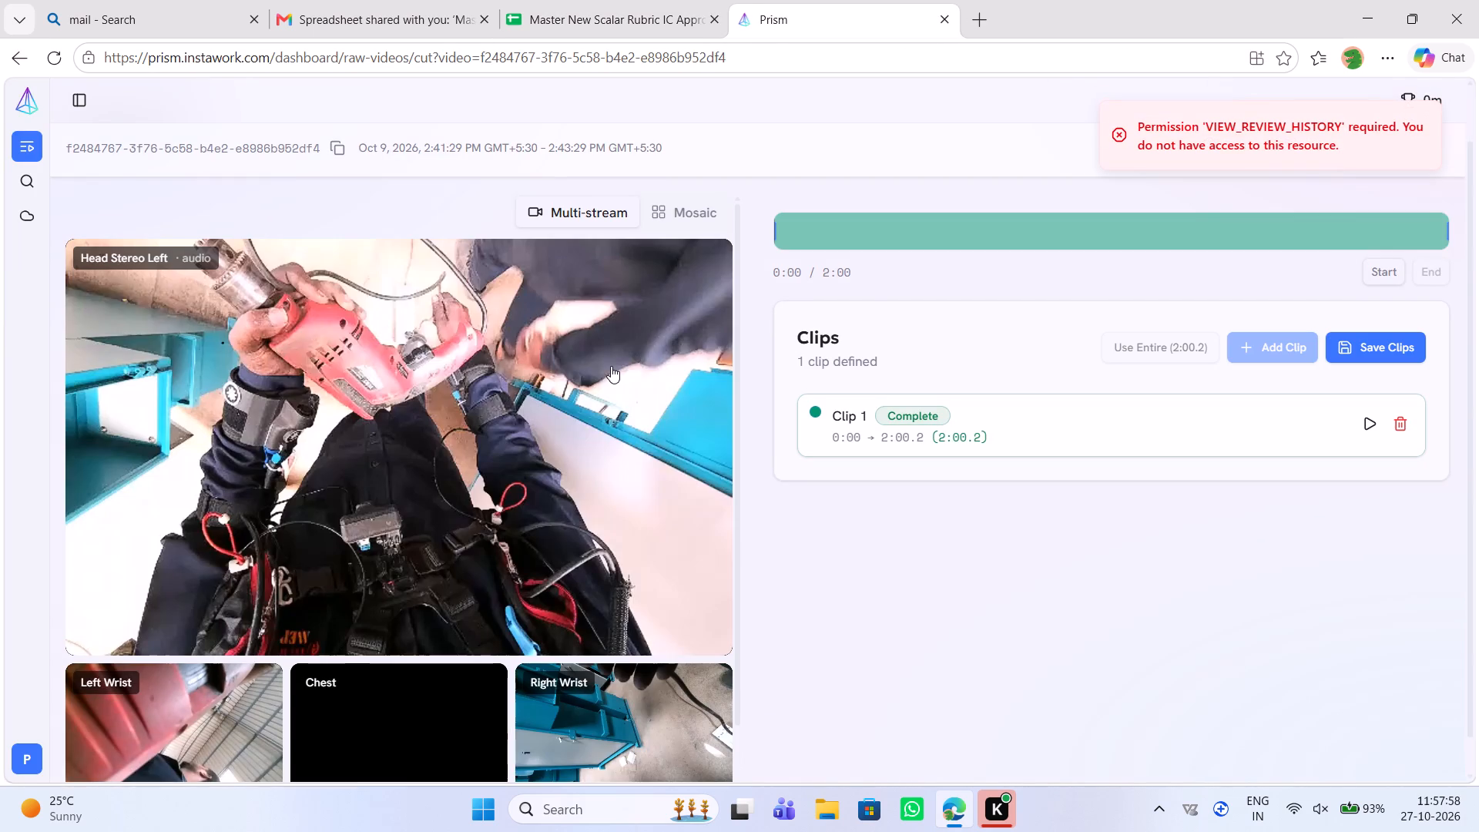
Review the open raw video of row 5547 around its midpoint and near its end.
{"action": "left_click", "coordinate": [1120, 245]}
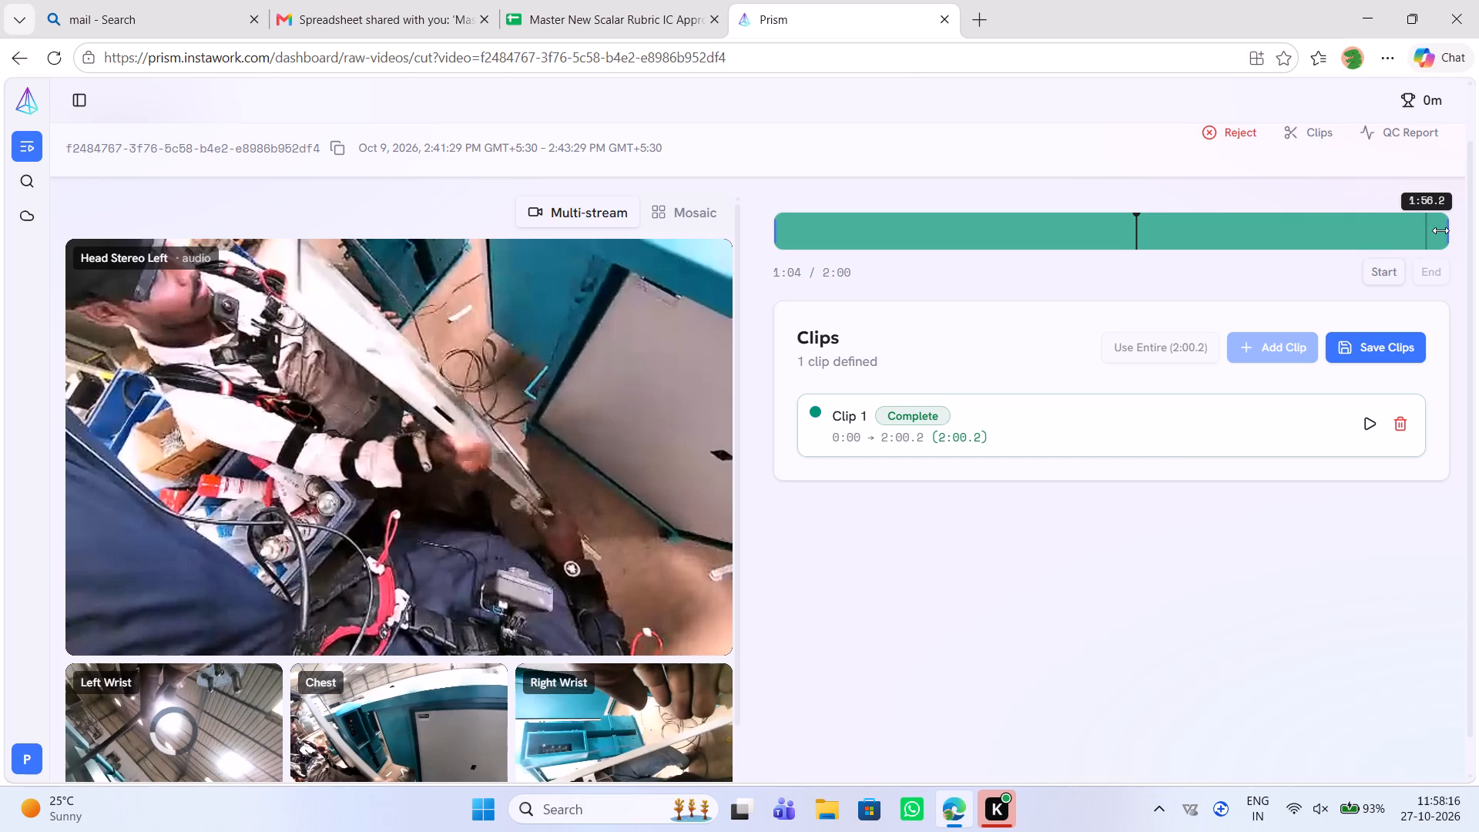
{"action": "left_click", "coordinate": [1440, 230]}
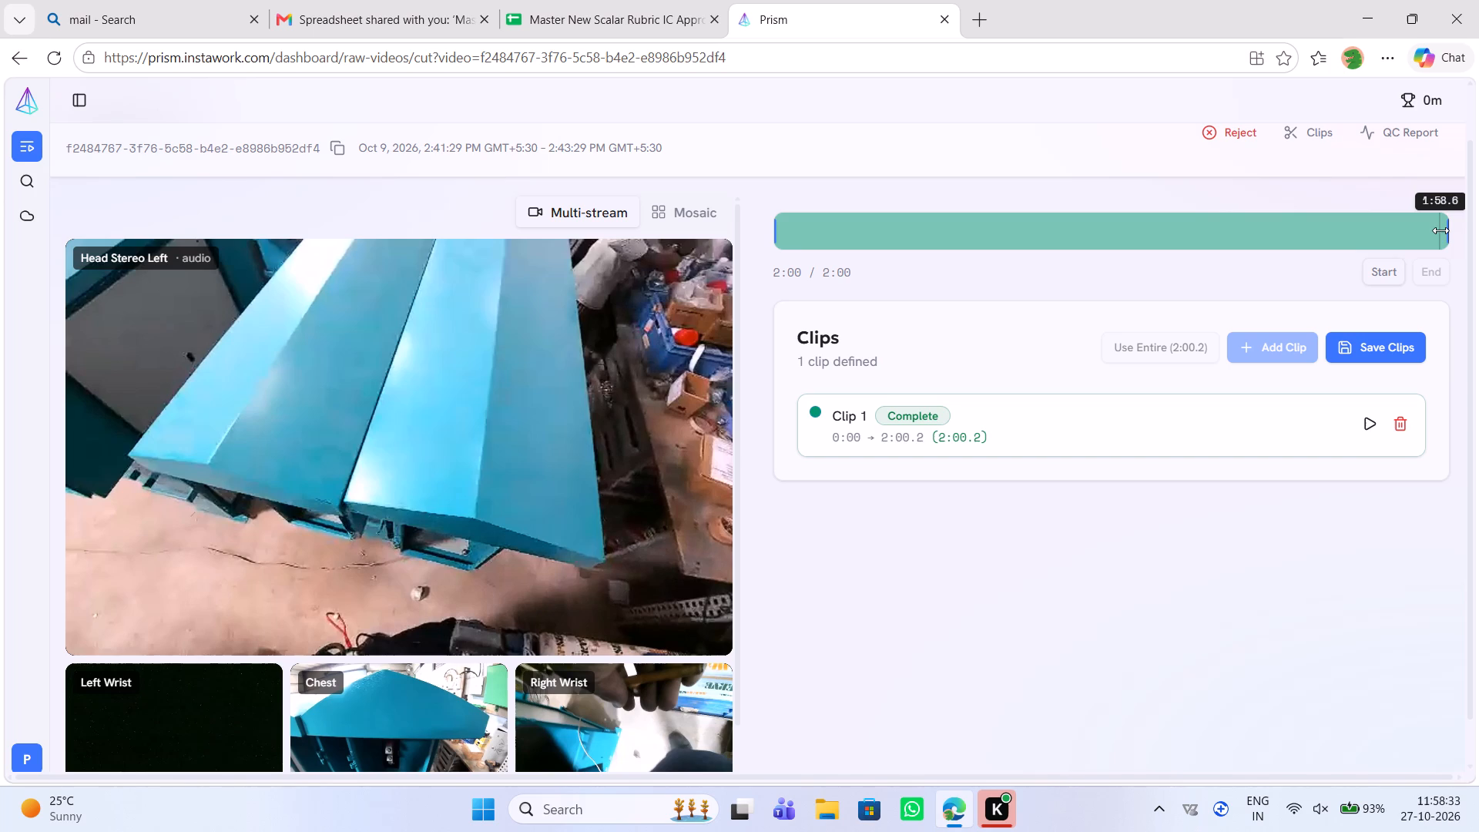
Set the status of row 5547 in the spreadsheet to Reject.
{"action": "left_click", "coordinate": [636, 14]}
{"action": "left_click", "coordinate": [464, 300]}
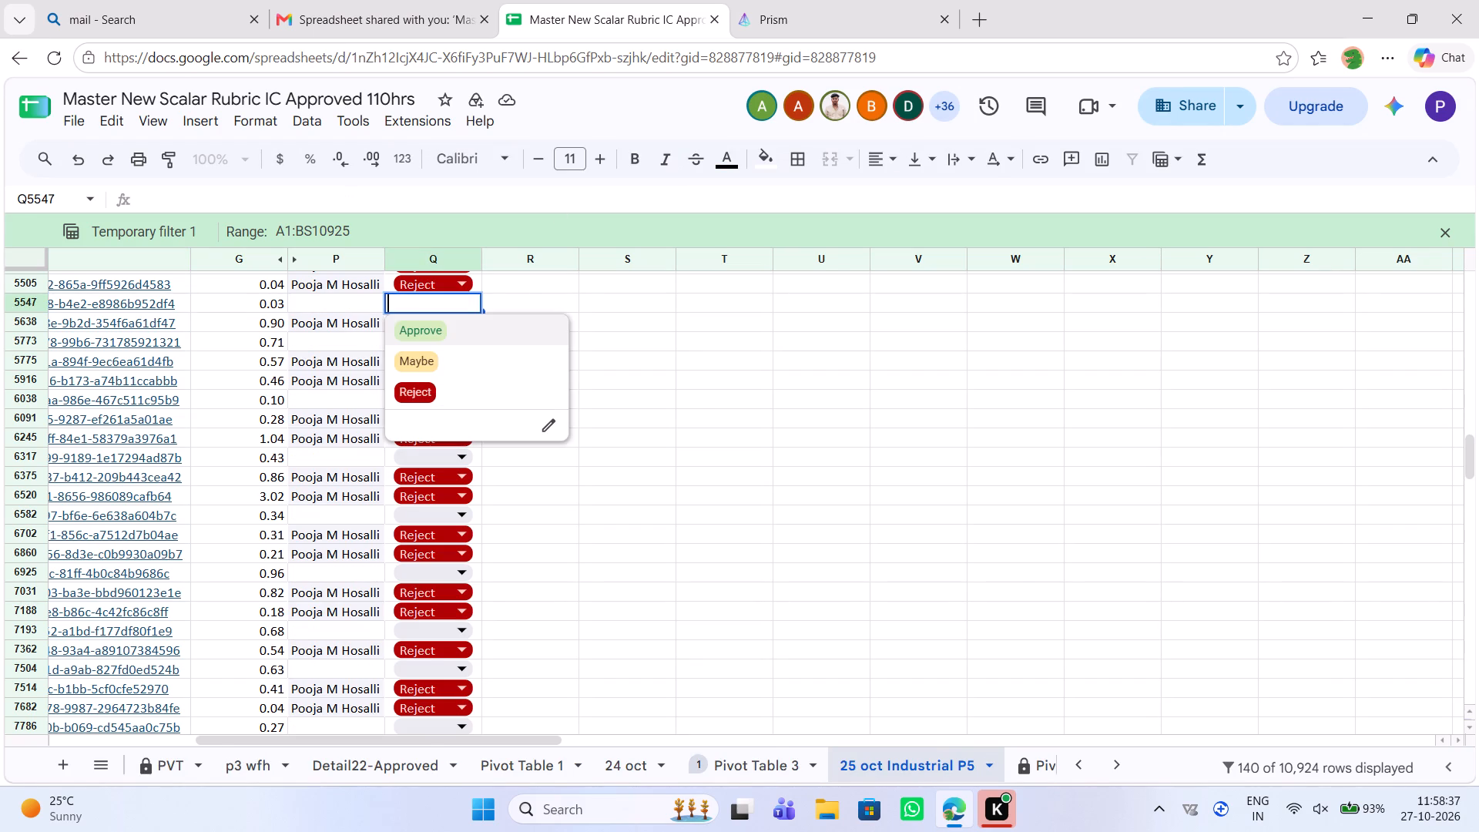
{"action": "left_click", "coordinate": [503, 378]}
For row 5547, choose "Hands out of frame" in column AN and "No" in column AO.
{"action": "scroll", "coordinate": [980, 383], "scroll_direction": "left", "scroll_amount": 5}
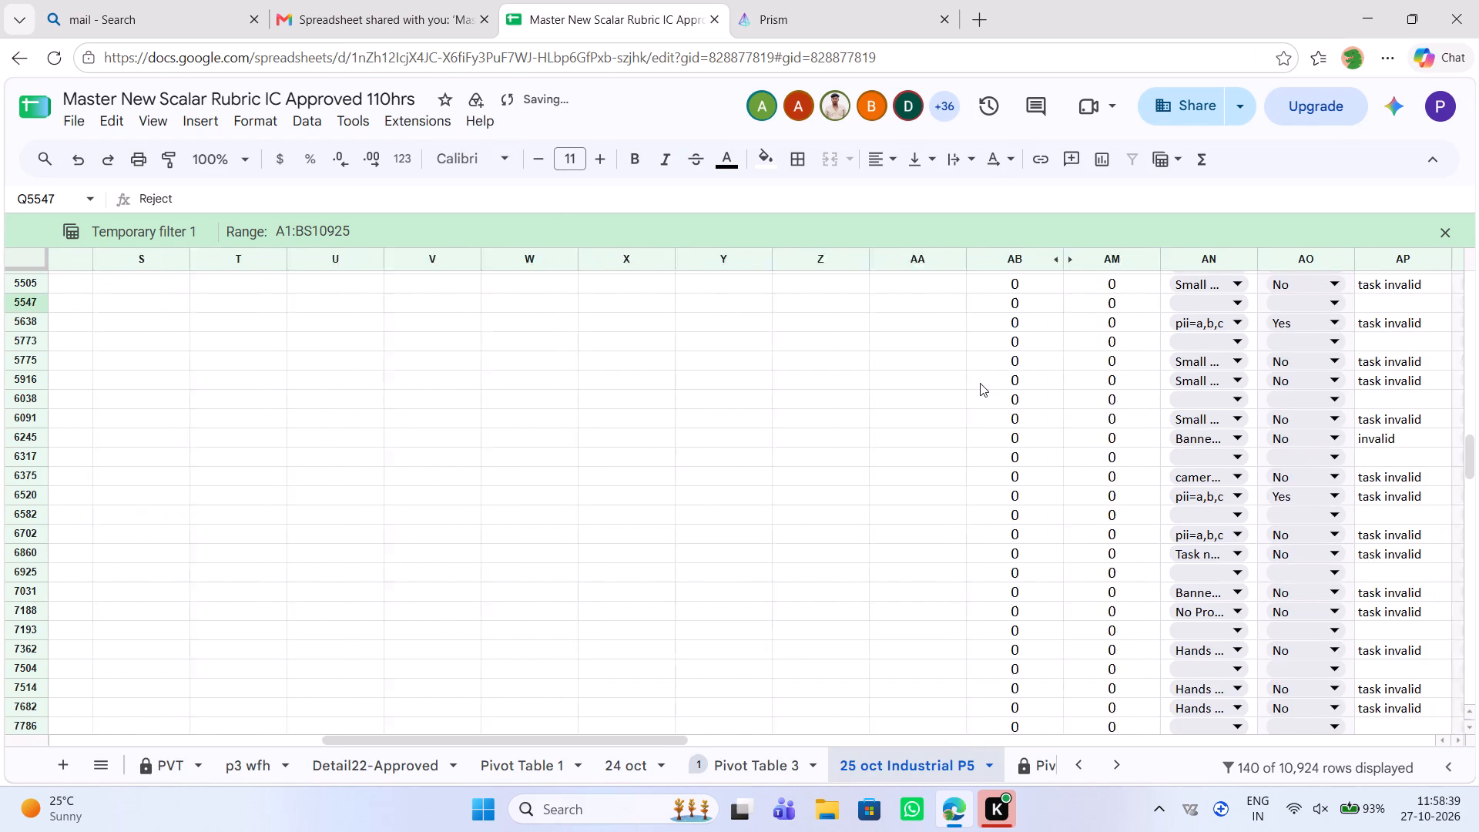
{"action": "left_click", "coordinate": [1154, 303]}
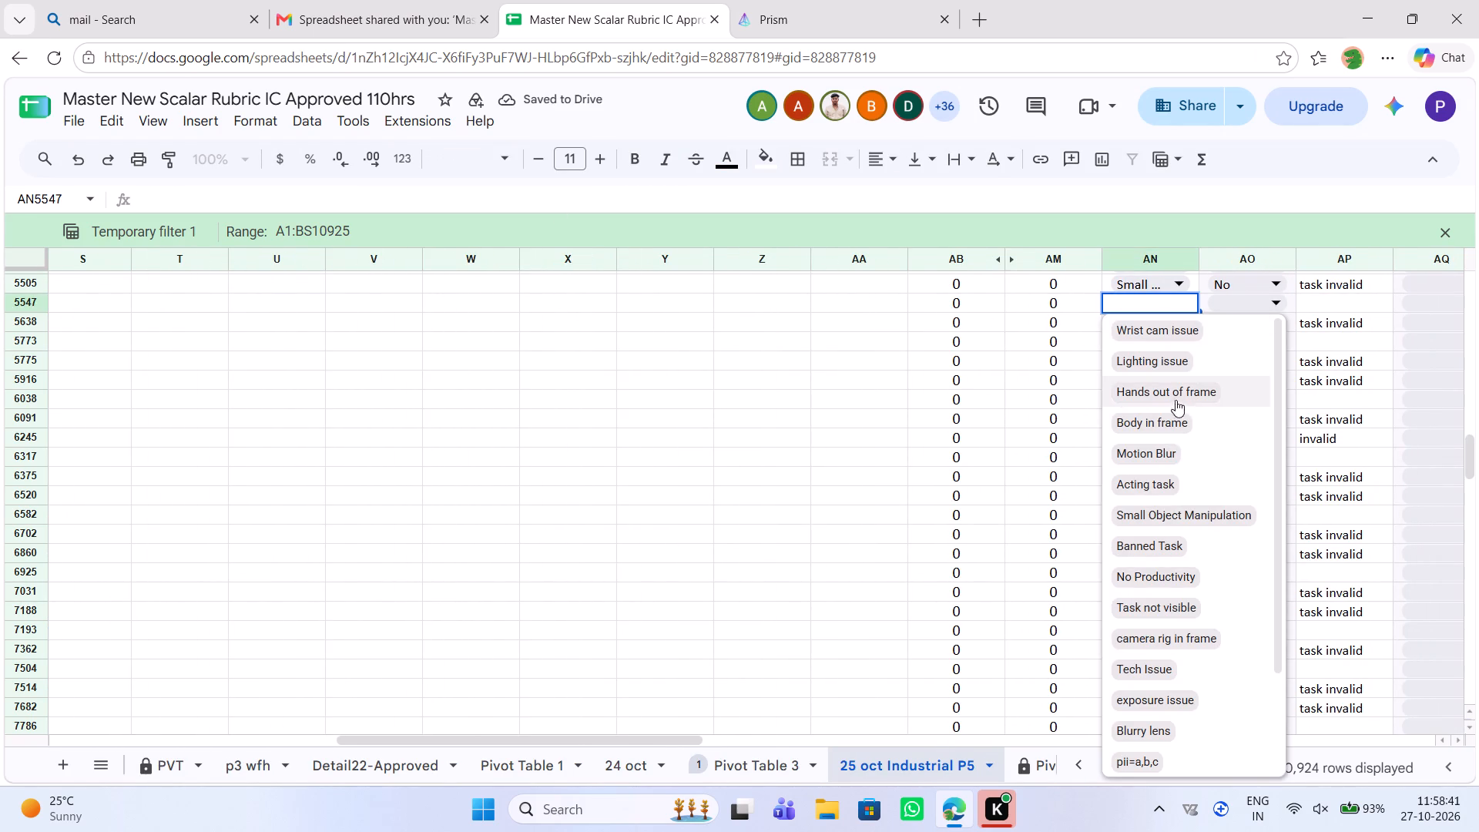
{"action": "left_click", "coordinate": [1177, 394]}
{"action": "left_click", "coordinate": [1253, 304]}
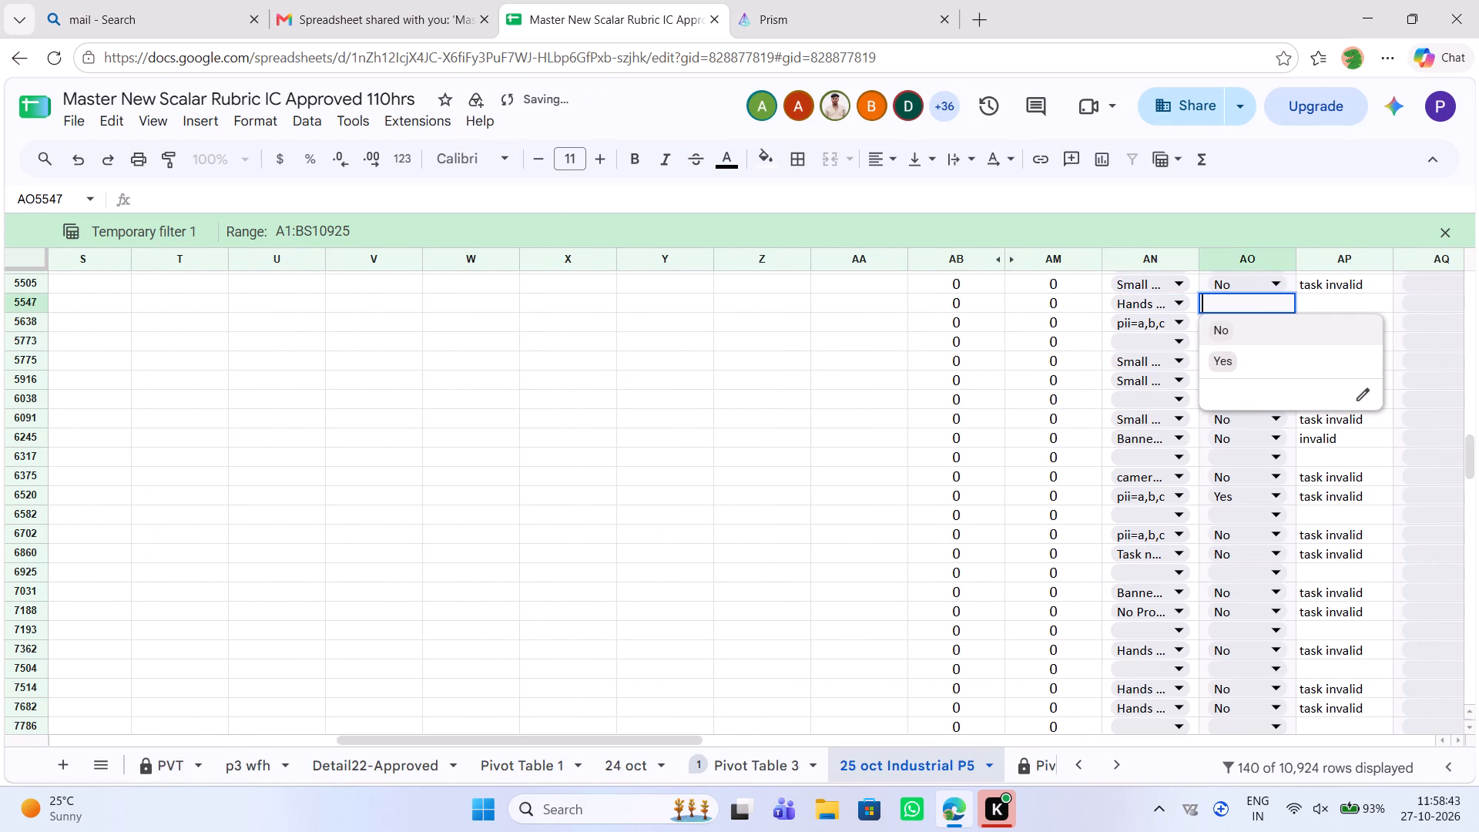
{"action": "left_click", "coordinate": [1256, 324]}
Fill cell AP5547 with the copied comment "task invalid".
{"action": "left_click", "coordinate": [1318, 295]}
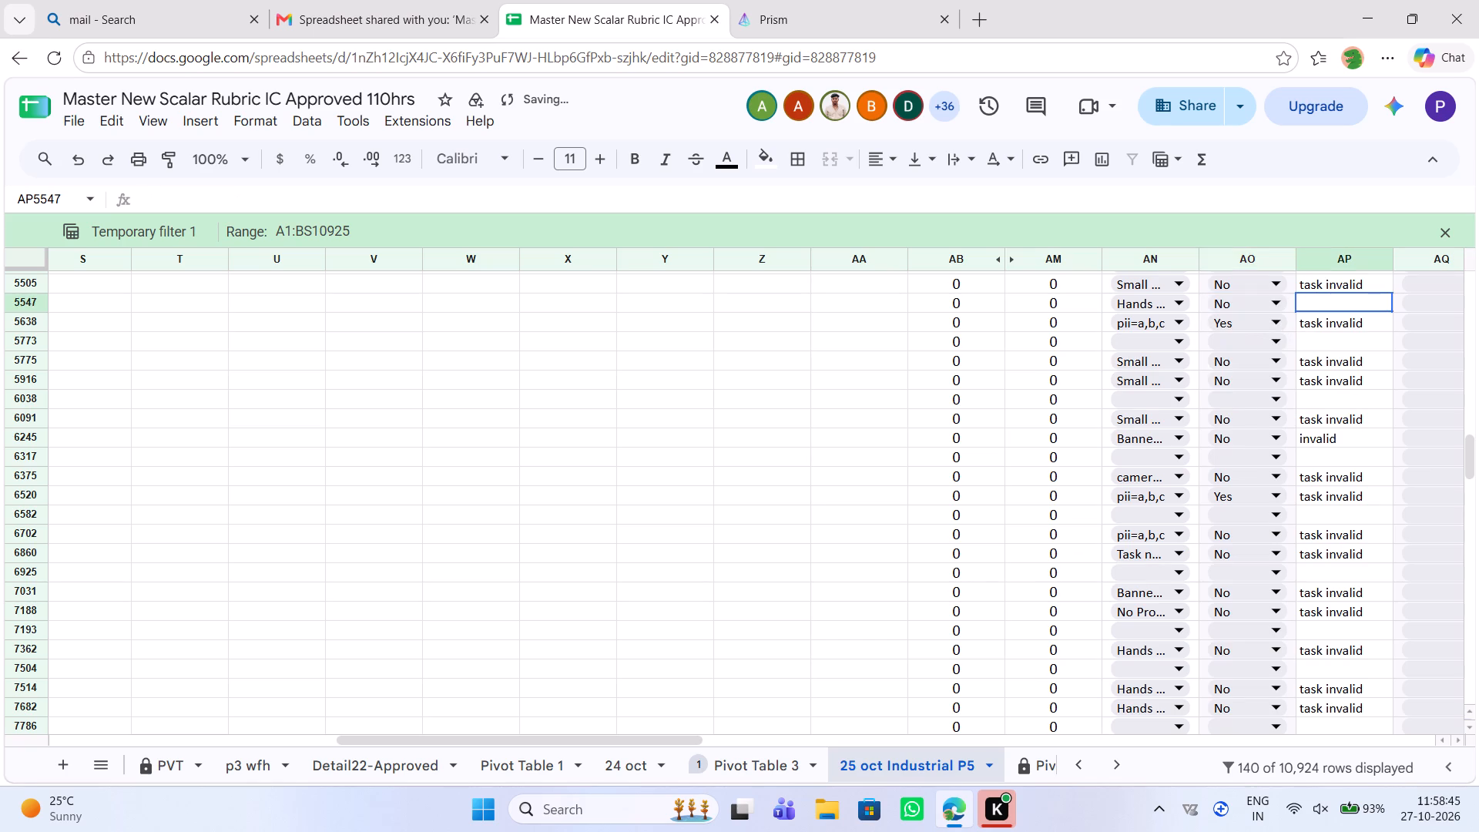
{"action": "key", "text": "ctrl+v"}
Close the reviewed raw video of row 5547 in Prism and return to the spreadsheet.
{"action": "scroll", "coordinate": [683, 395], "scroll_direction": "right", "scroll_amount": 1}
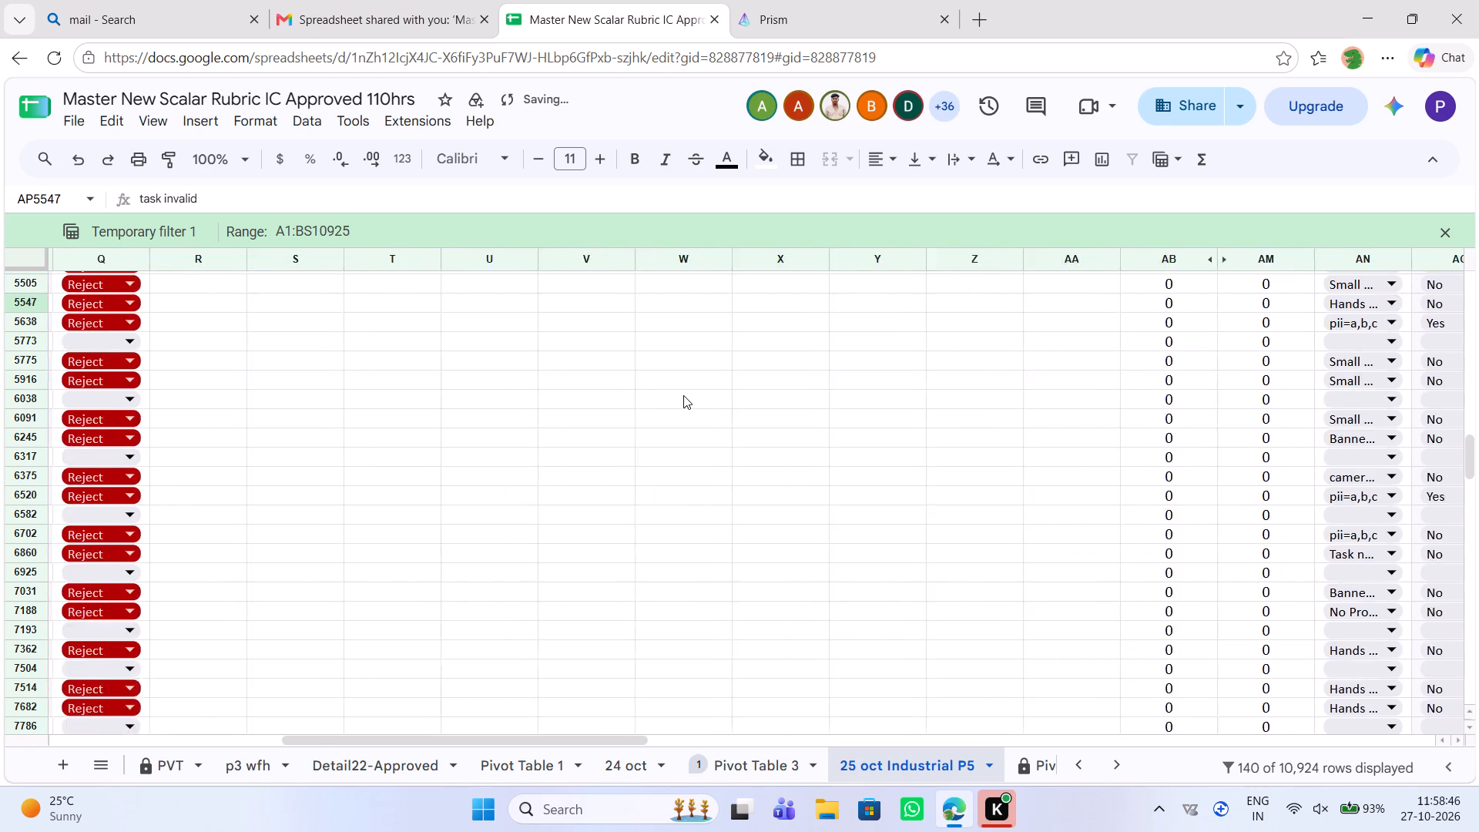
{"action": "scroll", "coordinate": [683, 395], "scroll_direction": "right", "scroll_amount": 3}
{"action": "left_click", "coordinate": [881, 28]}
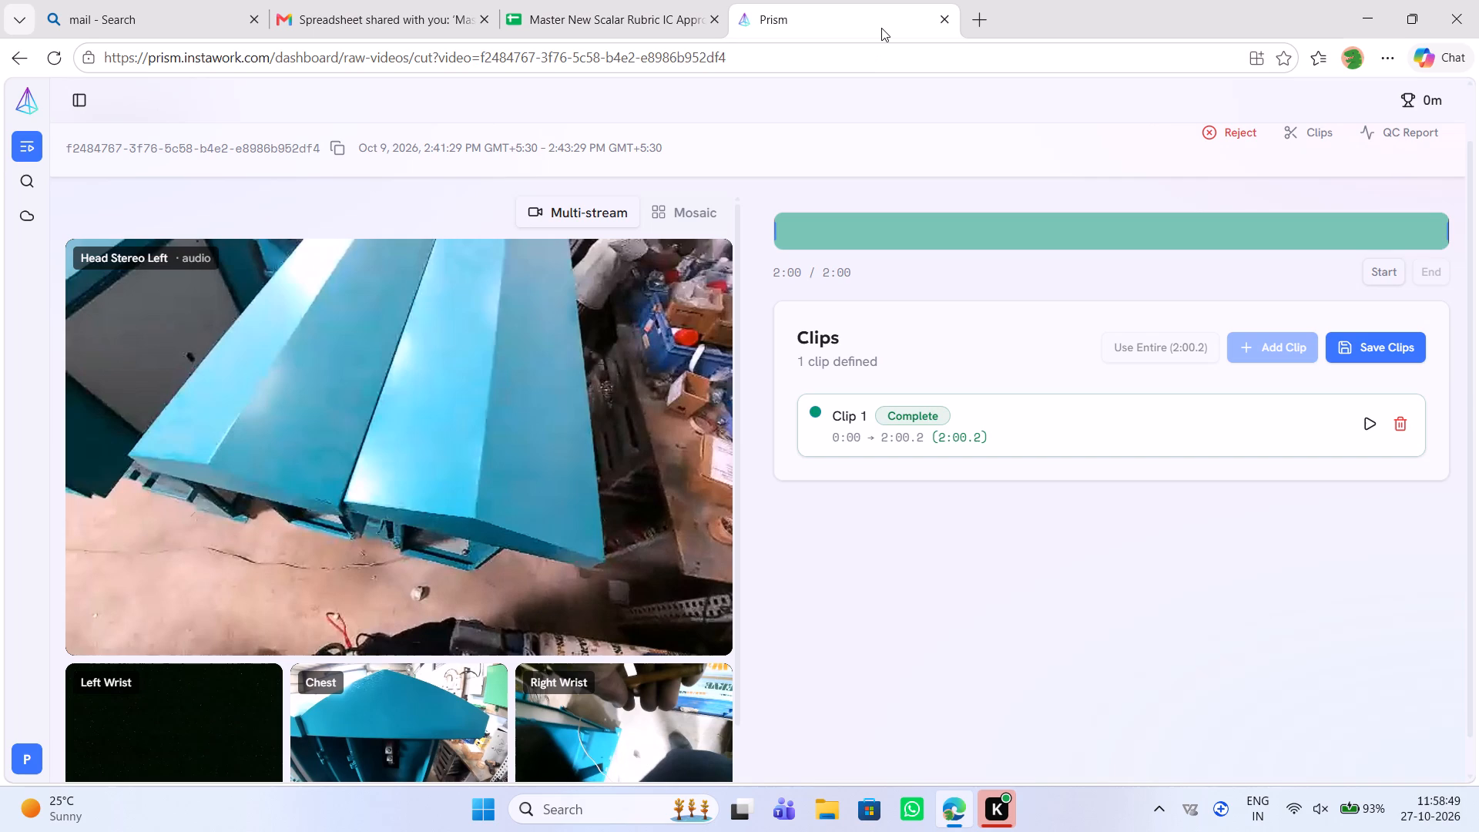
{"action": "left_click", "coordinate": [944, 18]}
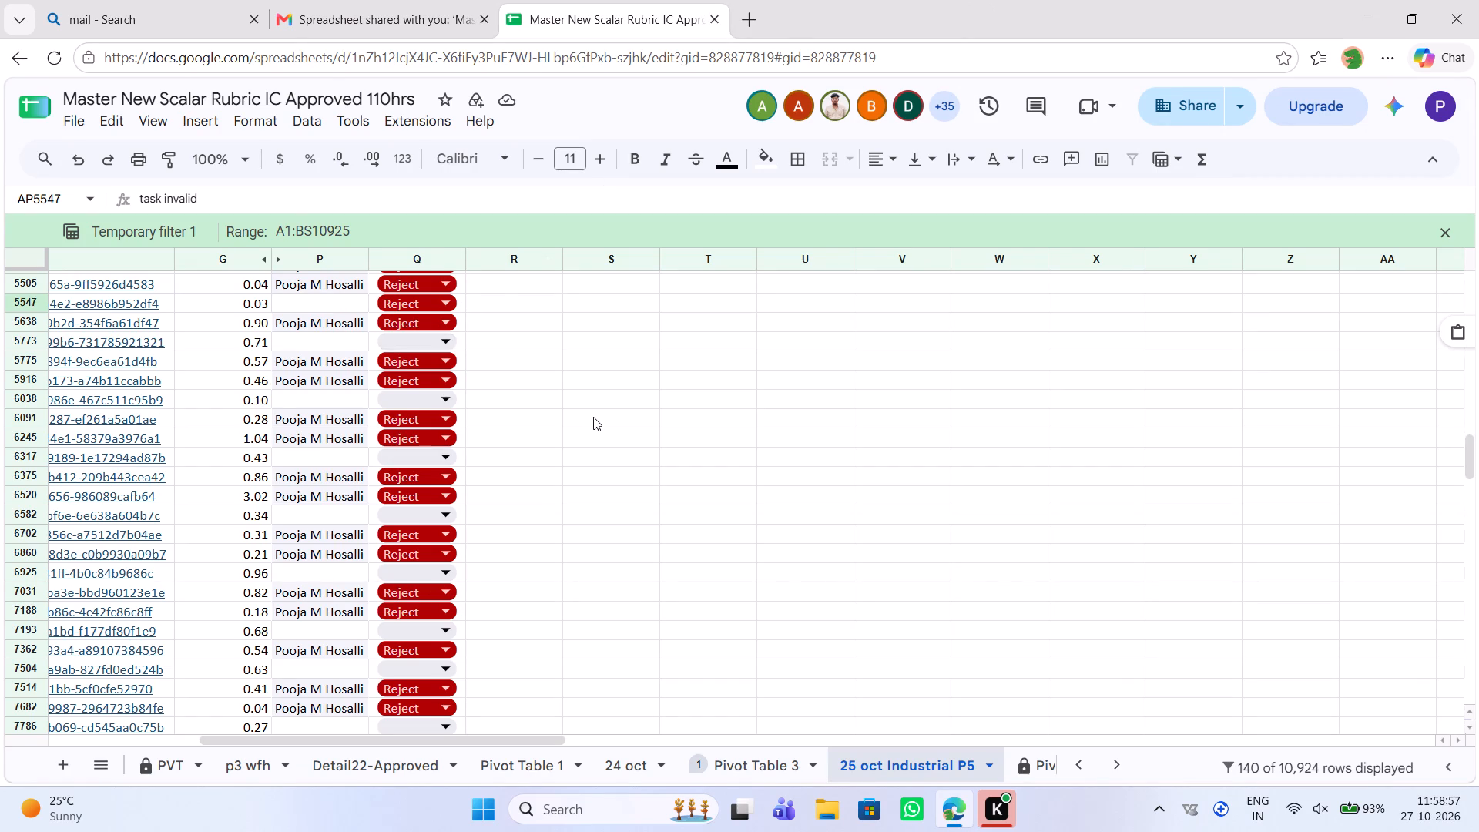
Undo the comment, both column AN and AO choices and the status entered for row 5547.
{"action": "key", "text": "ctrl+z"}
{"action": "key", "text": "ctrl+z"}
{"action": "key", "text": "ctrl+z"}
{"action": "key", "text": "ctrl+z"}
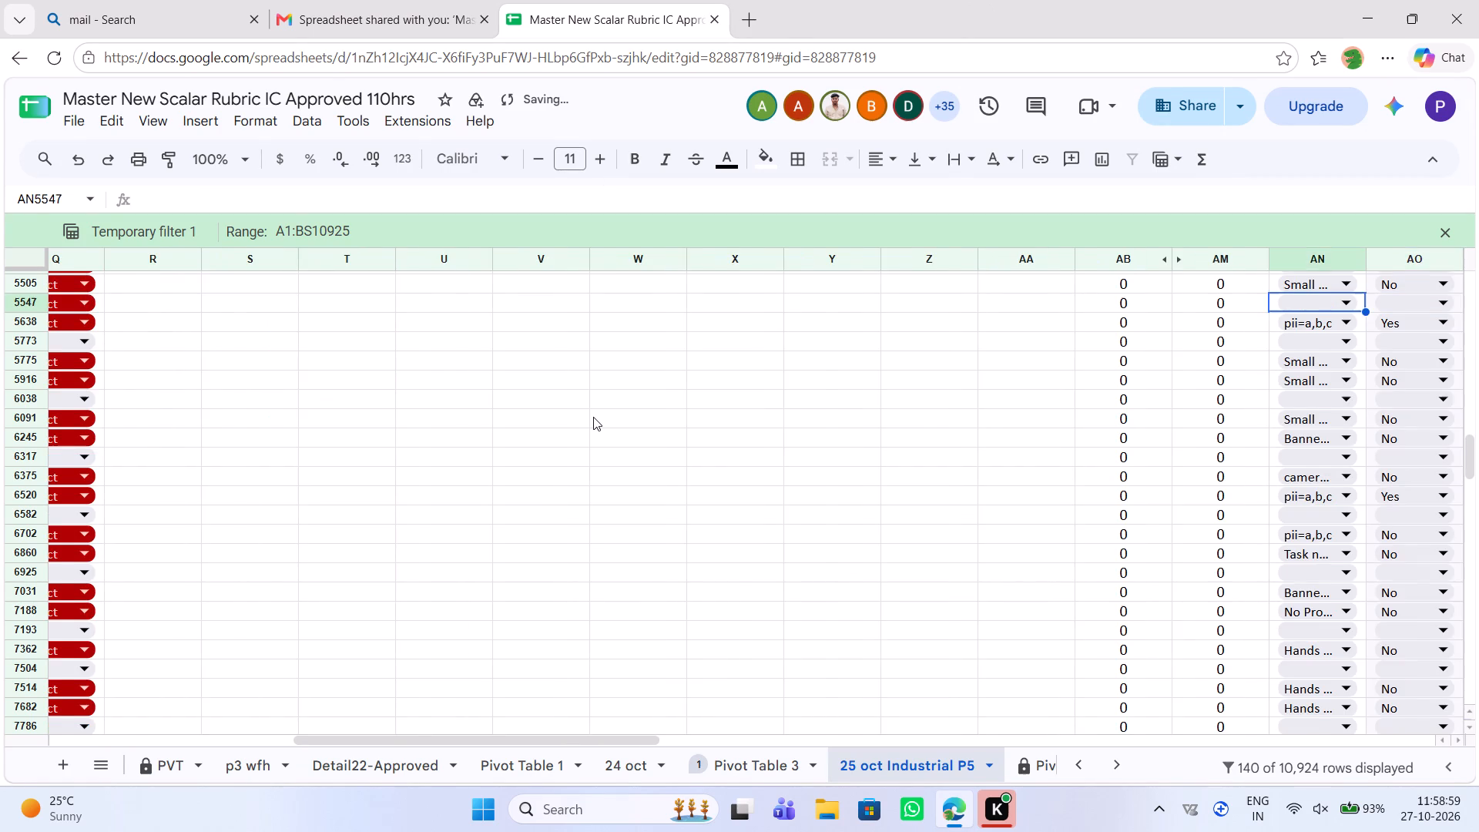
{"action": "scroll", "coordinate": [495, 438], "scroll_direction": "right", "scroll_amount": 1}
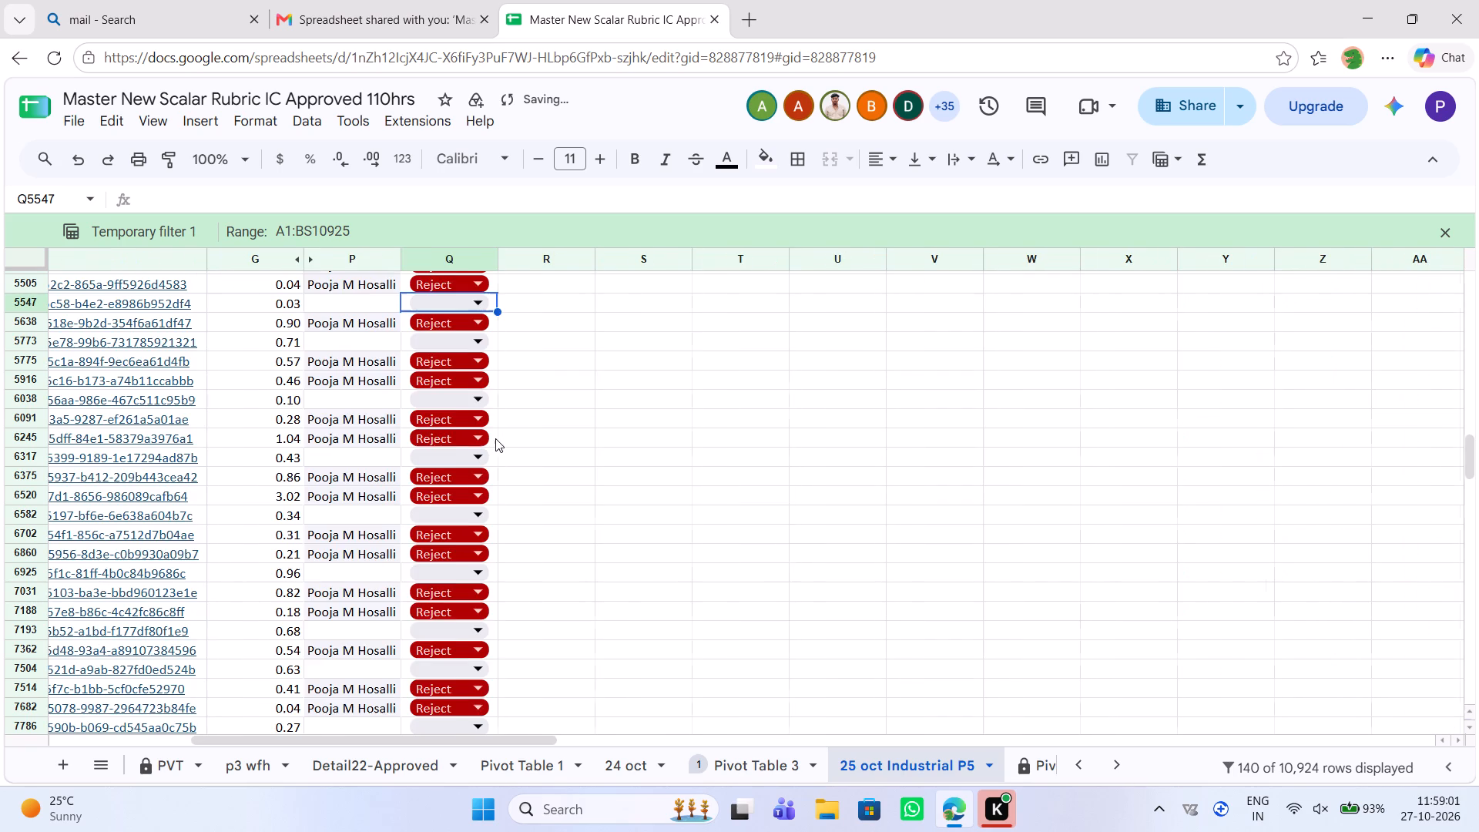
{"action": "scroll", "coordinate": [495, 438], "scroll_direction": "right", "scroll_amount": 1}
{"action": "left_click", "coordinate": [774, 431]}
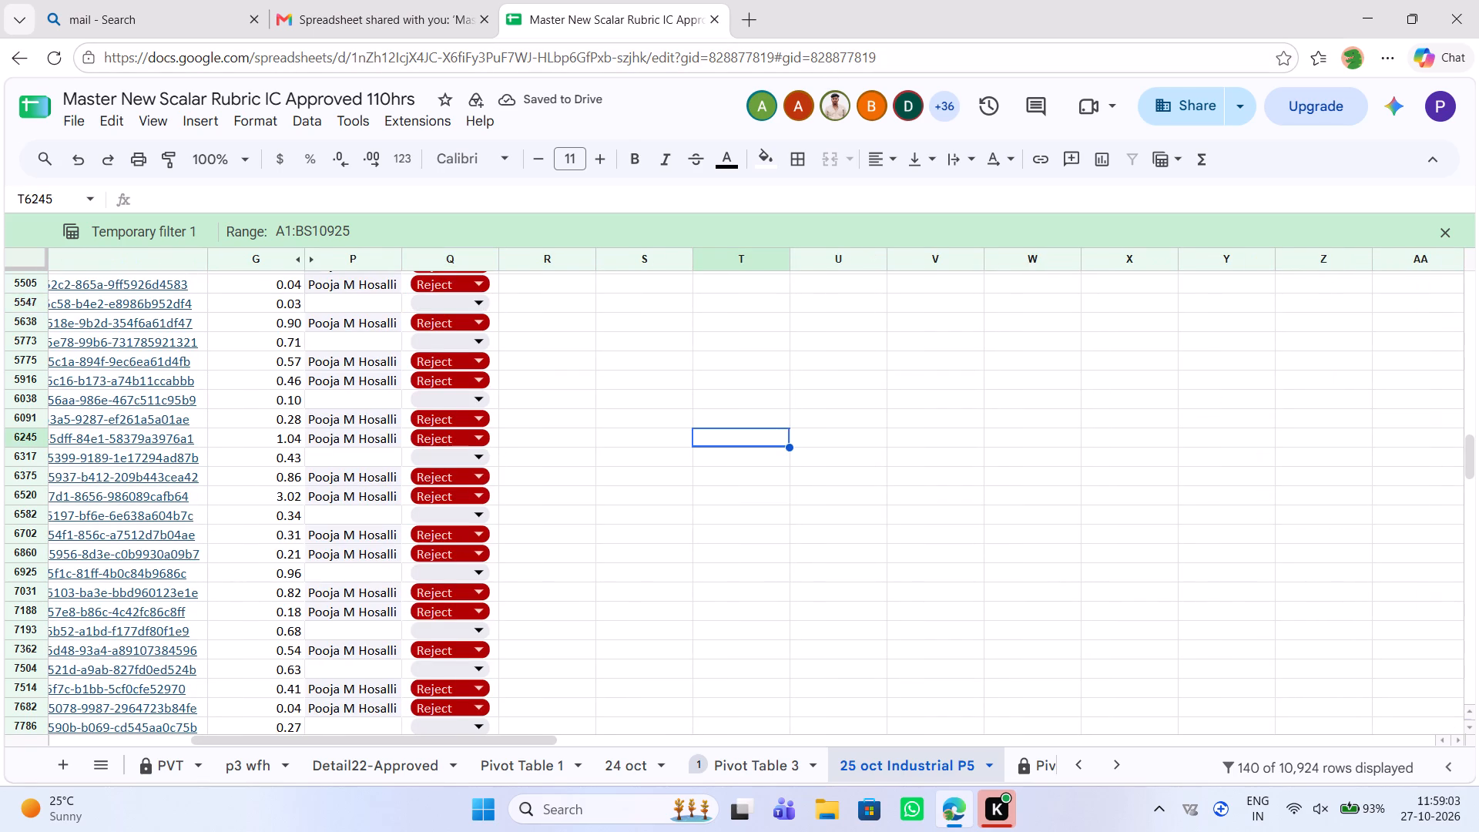
Reload the spreadsheet.
{"action": "left_click", "coordinate": [58, 61]}
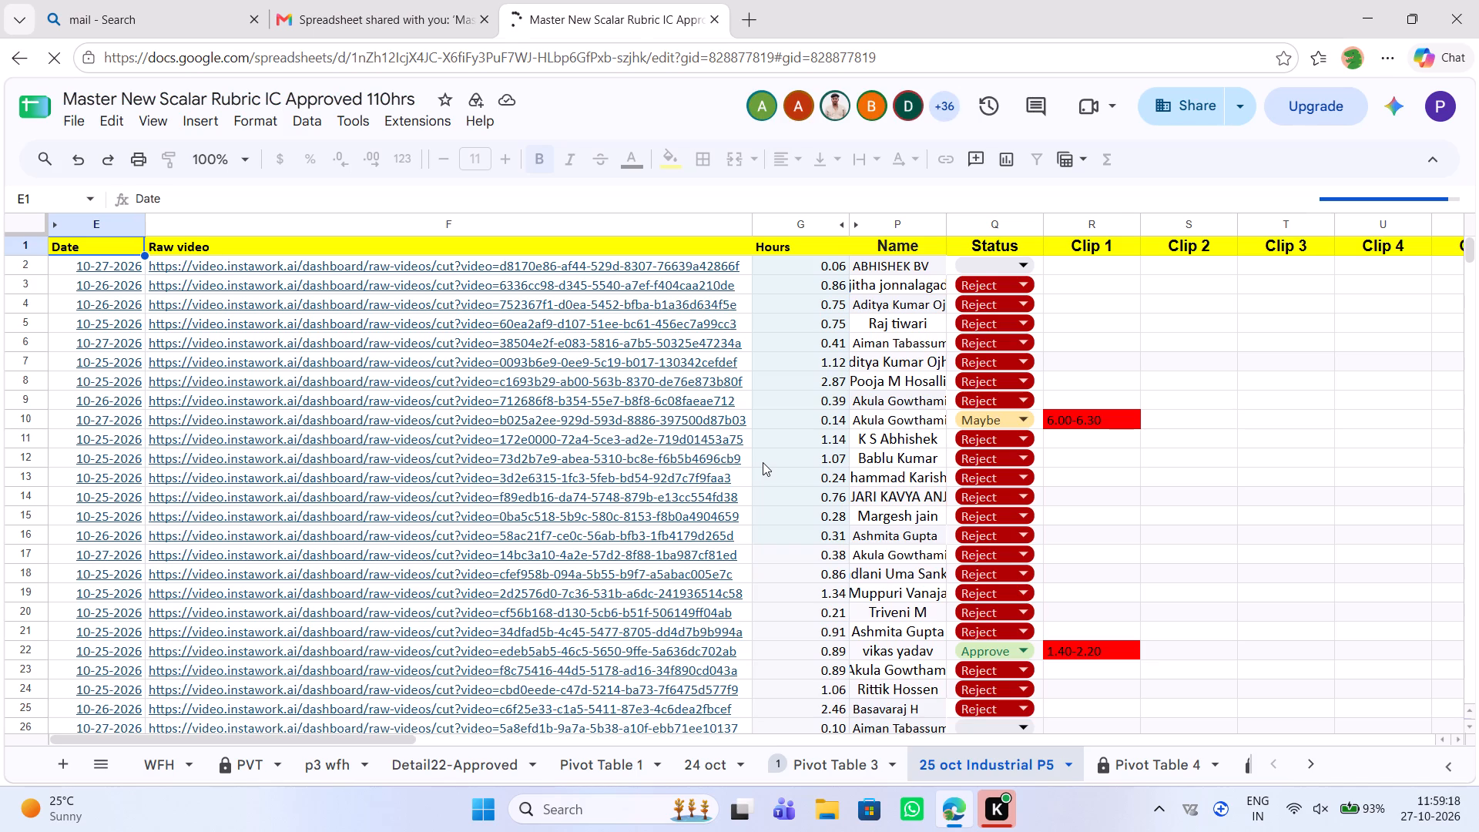
Create a new filter view on the 25 oct Industrial P5 sheet.
{"action": "left_click", "coordinate": [1088, 162]}
{"action": "left_click", "coordinate": [1093, 220]}
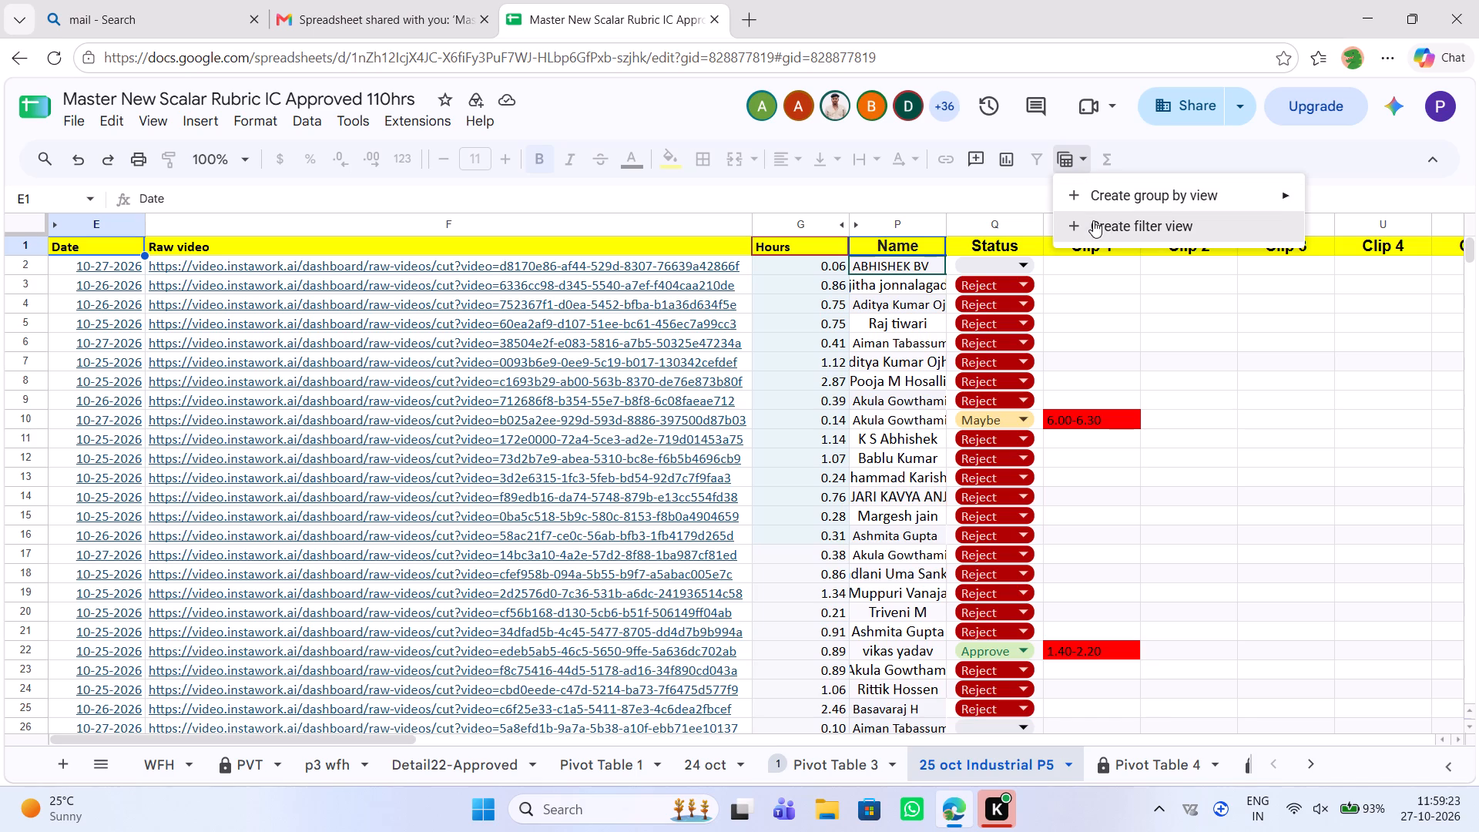
{"action": "left_click", "coordinate": [1118, 225]}
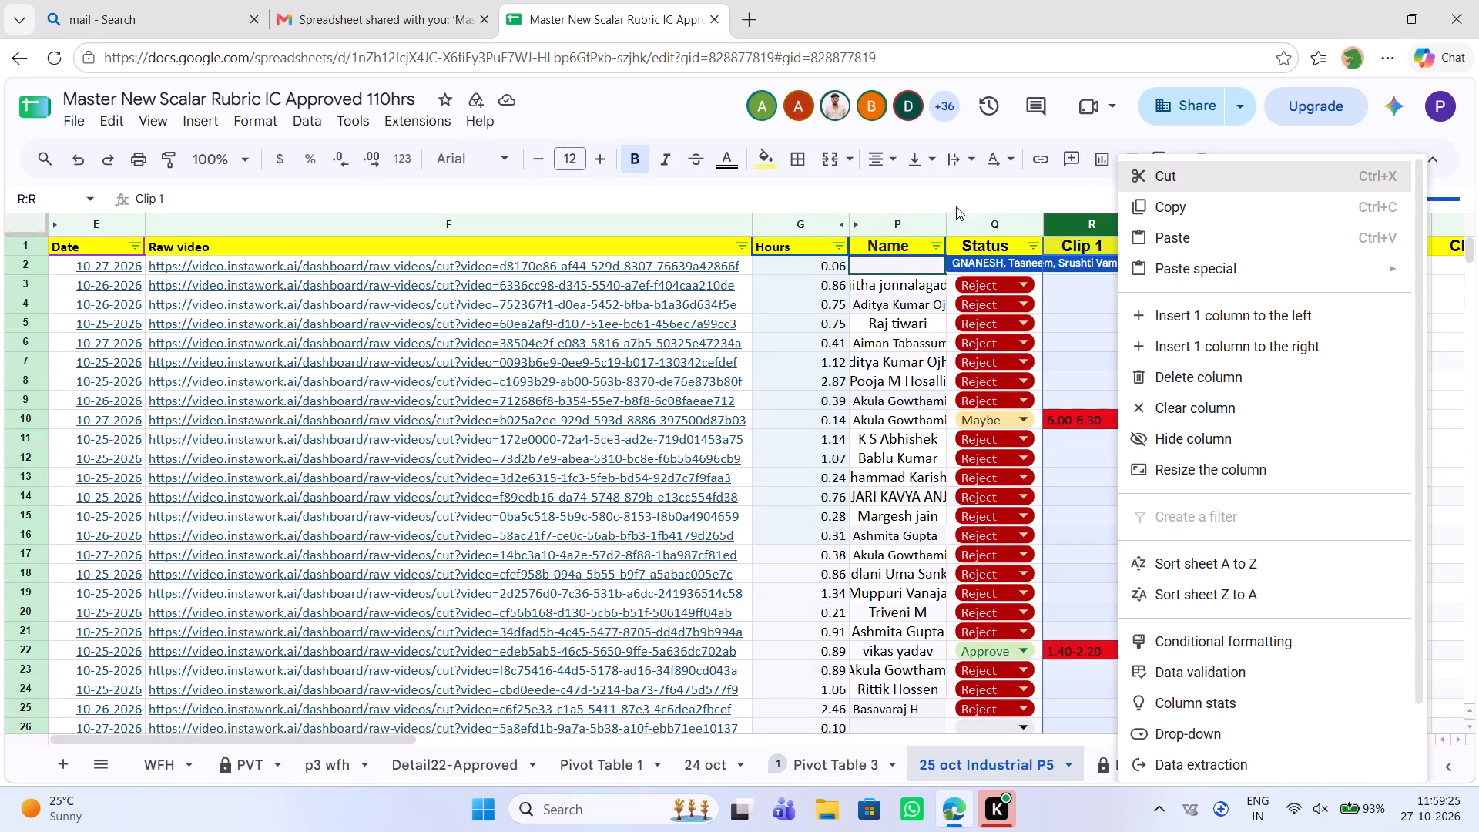
{"action": "left_click", "coordinate": [955, 201]}
{"action": "left_click", "coordinate": [937, 243]}
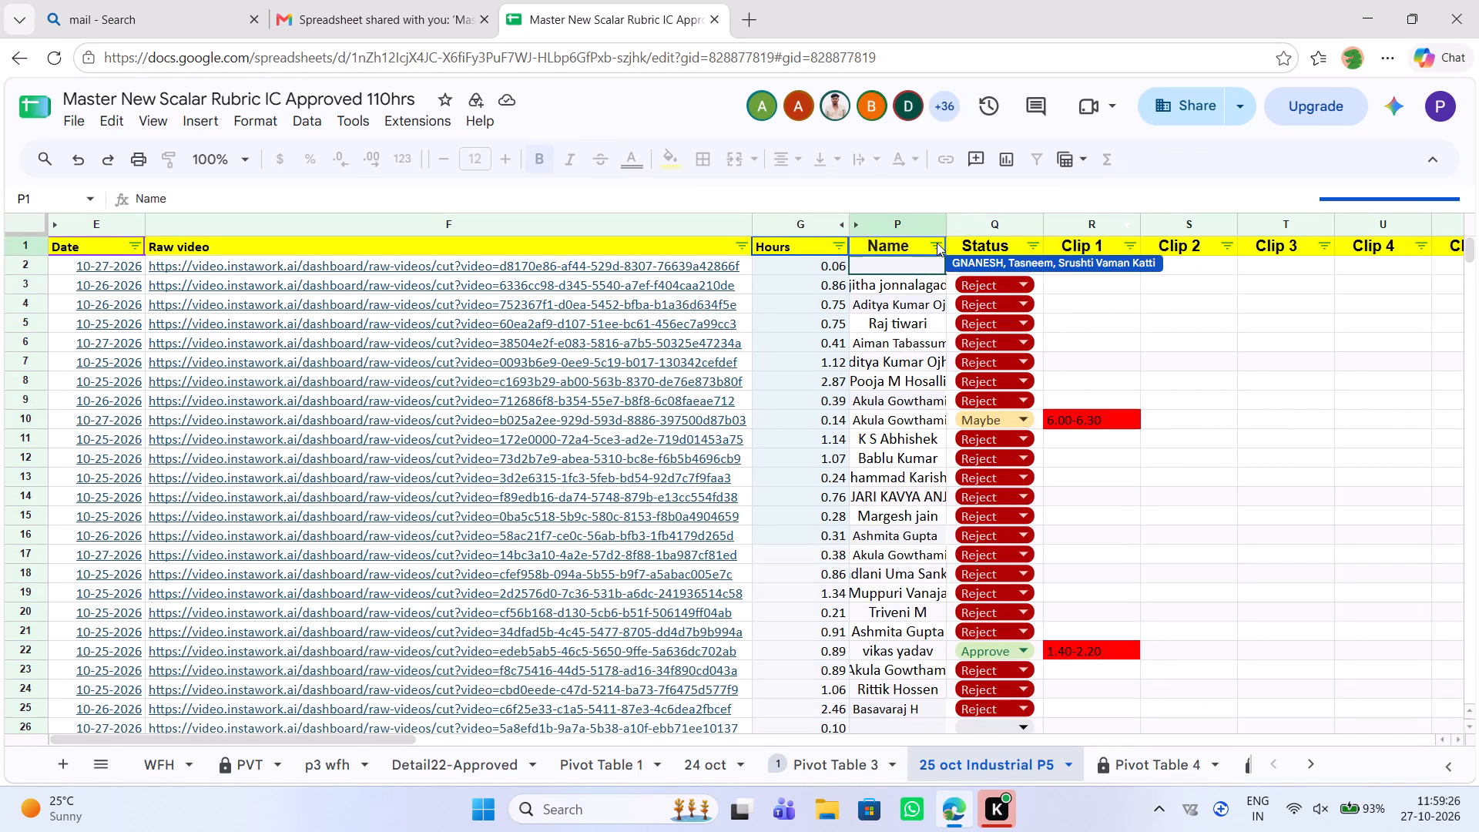
{"action": "left_click", "coordinate": [1036, 186]}
{"action": "left_click", "coordinate": [1081, 163]}
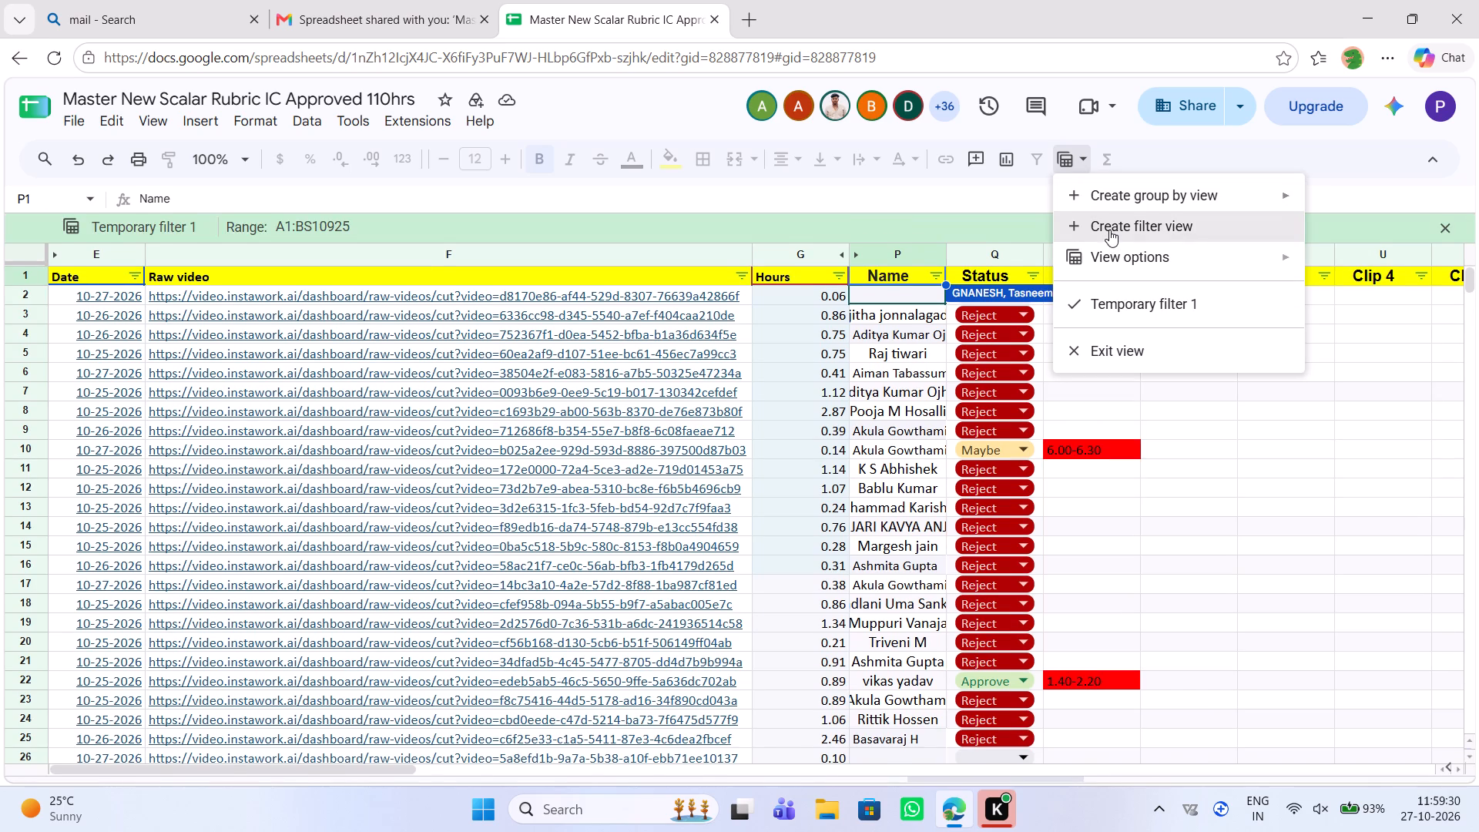
{"action": "left_click", "coordinate": [1110, 230]}
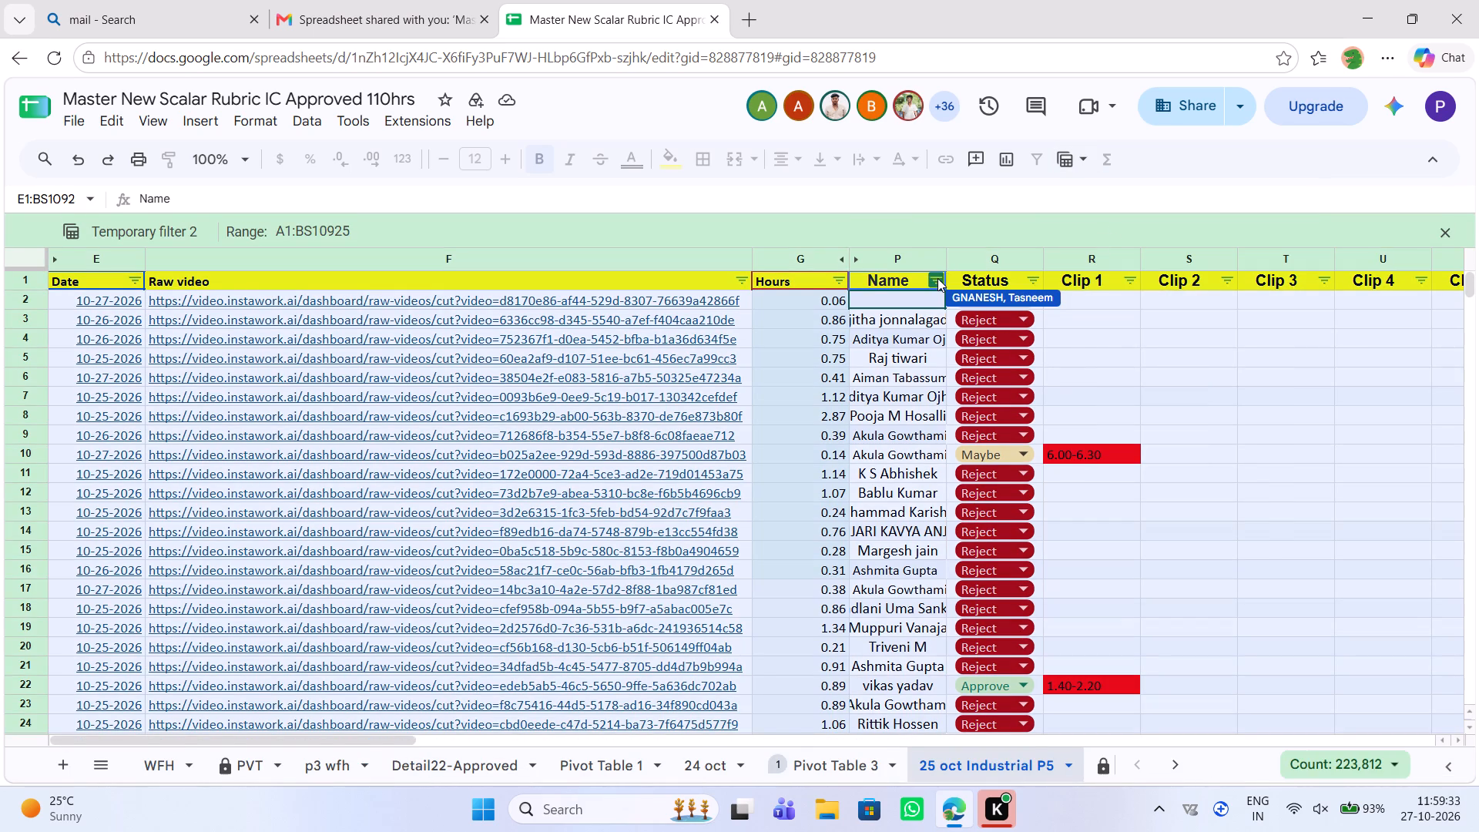
Filter the Name column to only the person matching the search "poo".
{"action": "left_click", "coordinate": [937, 278]}
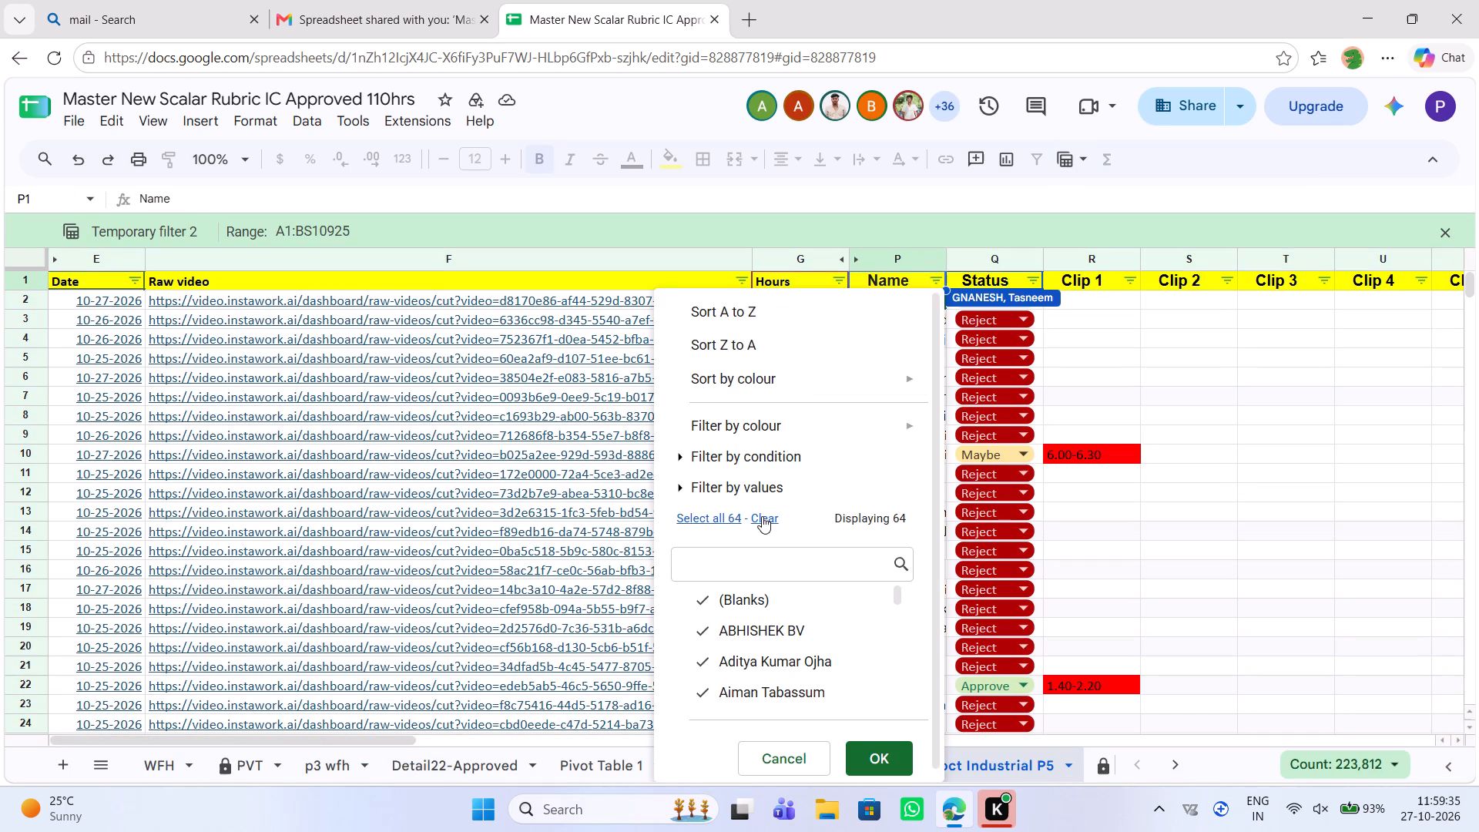
{"action": "left_click", "coordinate": [762, 516]}
{"action": "left_click", "coordinate": [750, 556]}
{"action": "type", "text": "poo"}
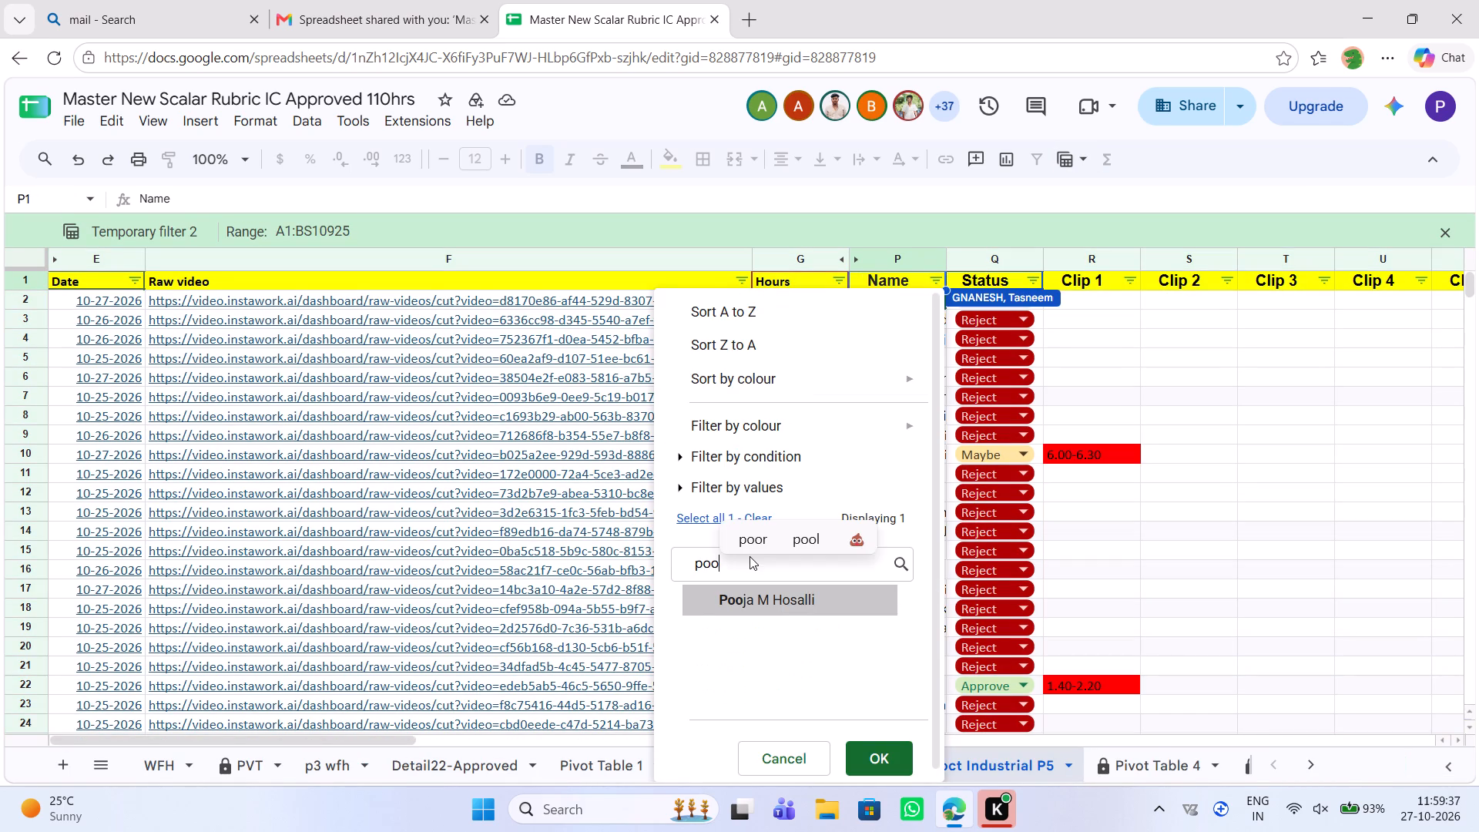
{"action": "key", "text": "Return"}
{"action": "left_click", "coordinate": [875, 766]}
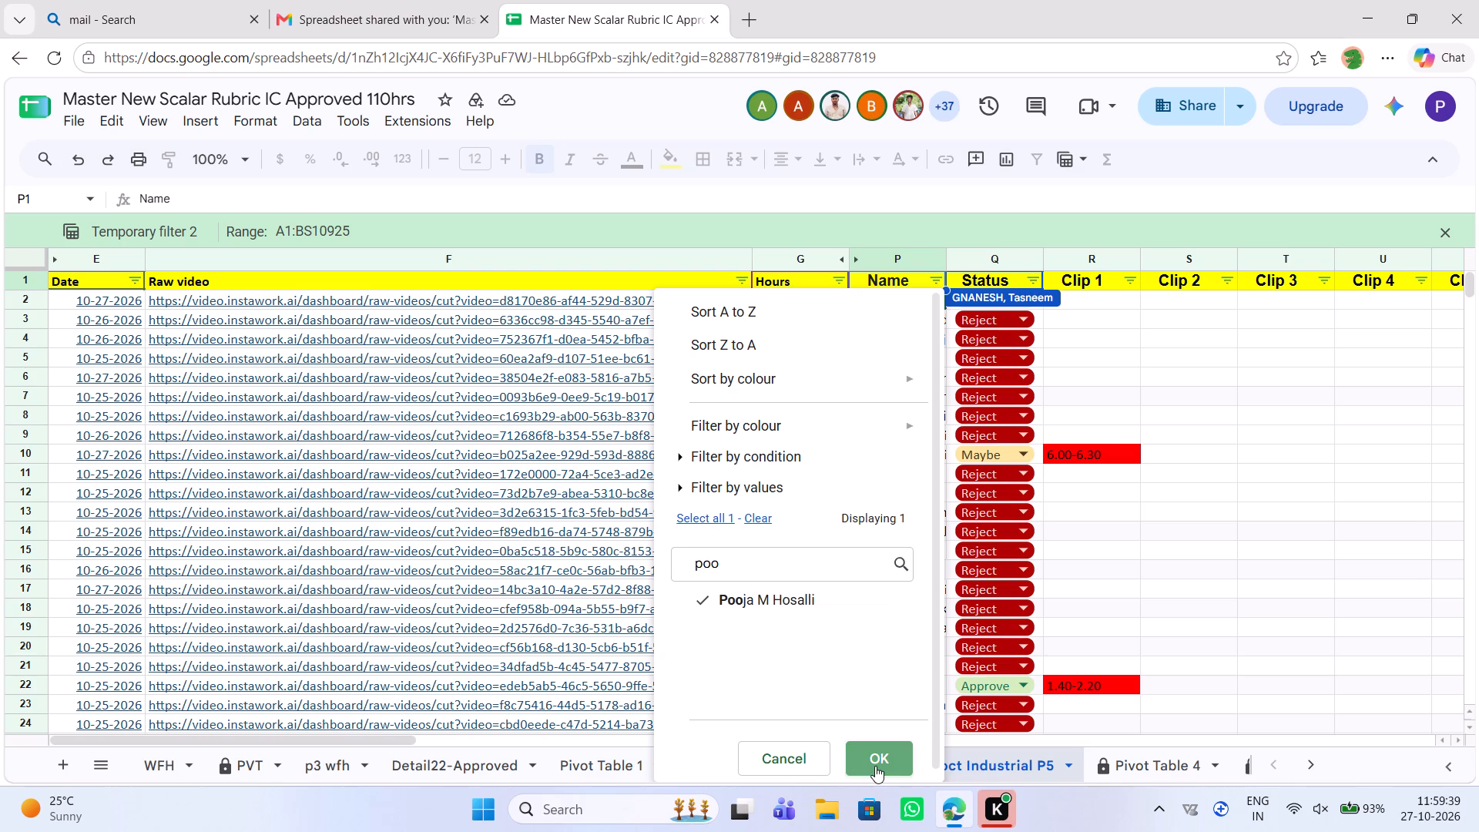
Find row 5547 in the filtered list and open its linked raw video.
{"action": "scroll", "coordinate": [988, 598], "scroll_direction": "left", "scroll_amount": 2}
{"action": "scroll", "coordinate": [988, 598], "scroll_direction": "down", "scroll_amount": 1}
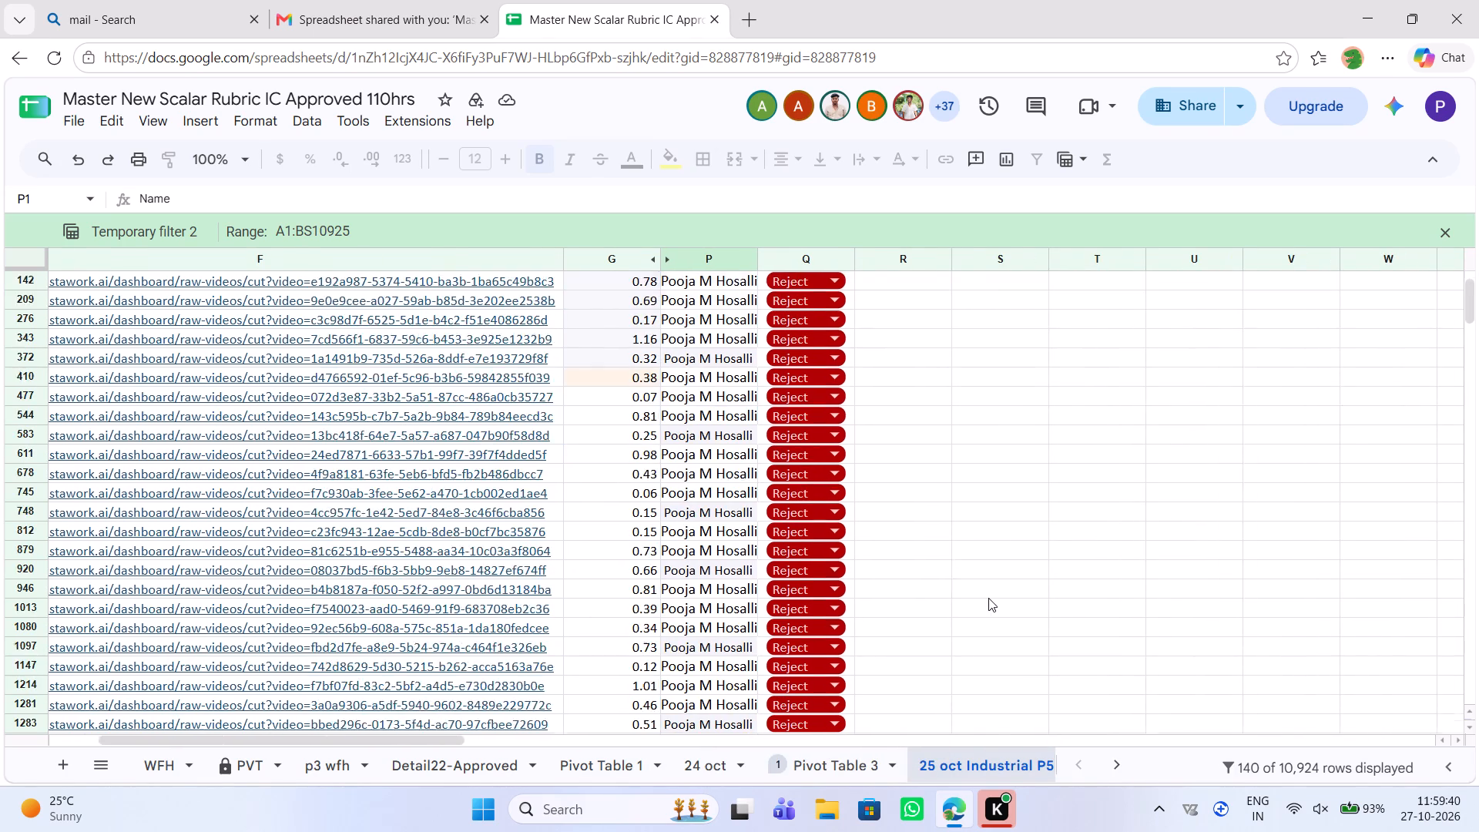
{"action": "scroll", "coordinate": [988, 598], "scroll_direction": "down", "scroll_amount": 6}
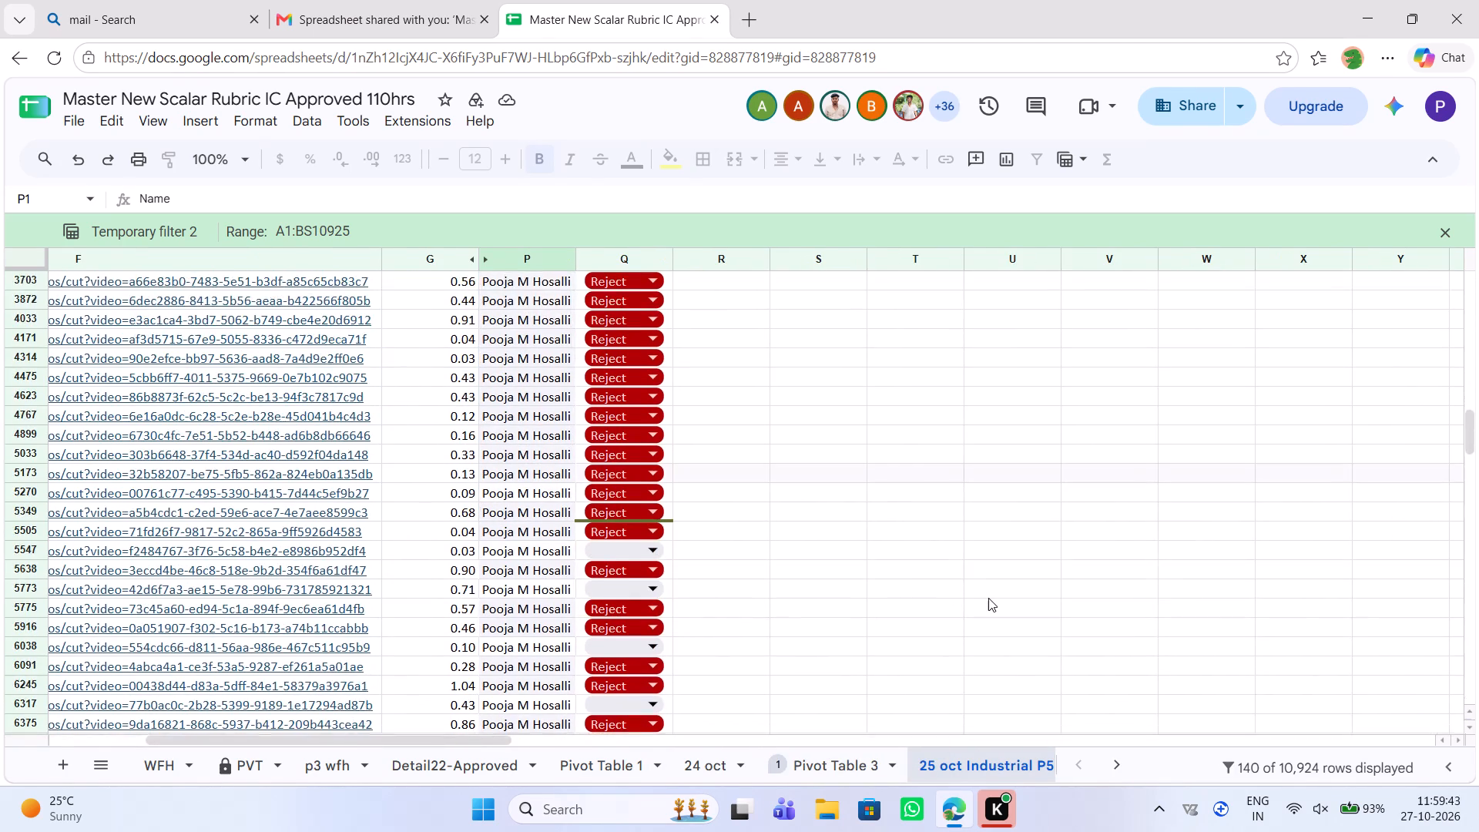
{"action": "scroll", "coordinate": [988, 598], "scroll_direction": "down", "scroll_amount": 5}
{"action": "scroll", "coordinate": [988, 598], "scroll_direction": "left", "scroll_amount": 1}
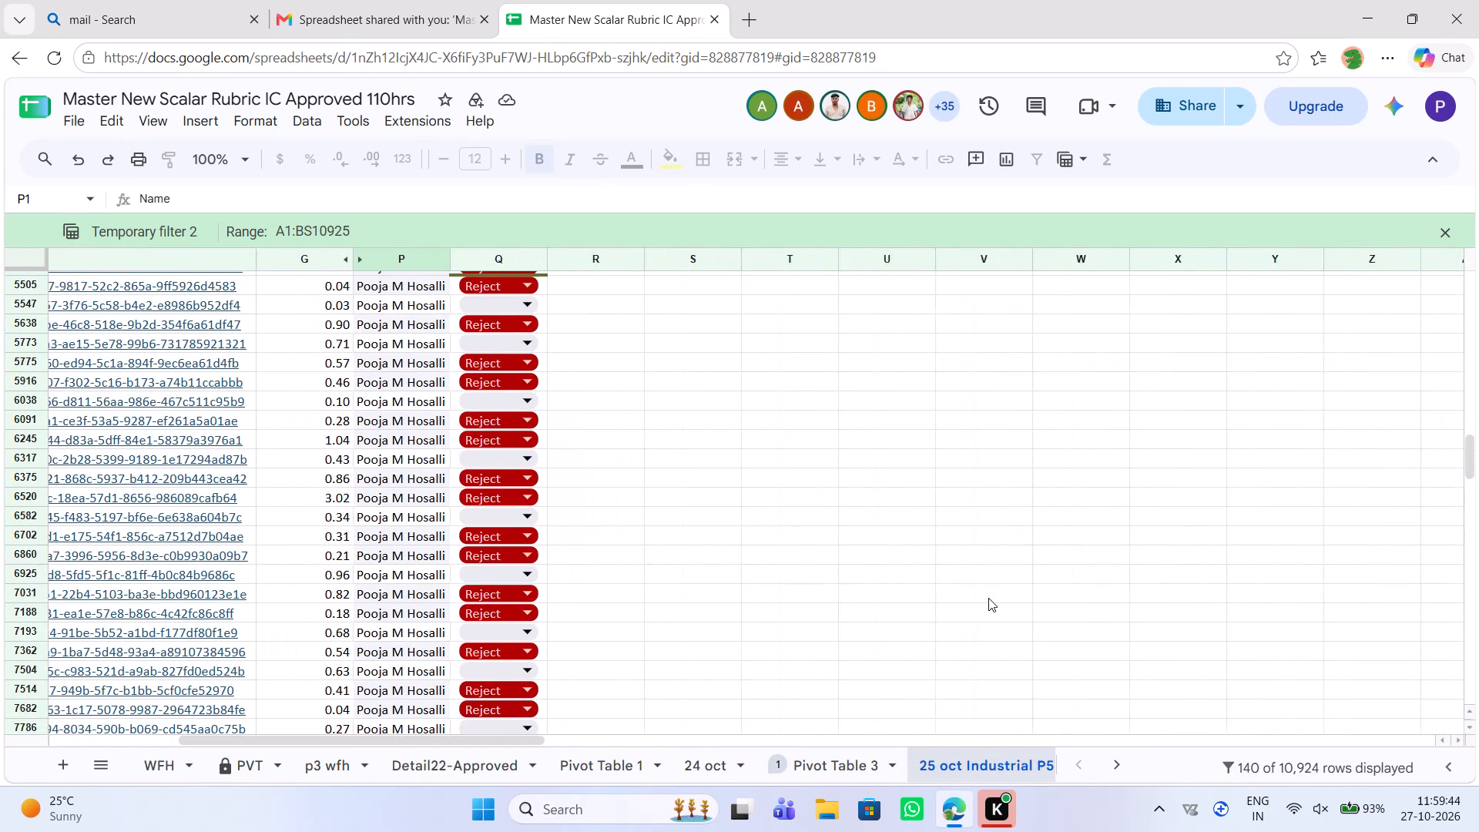
{"action": "scroll", "coordinate": [988, 598], "scroll_direction": "left", "scroll_amount": 1}
{"action": "left_click", "coordinate": [214, 305]}
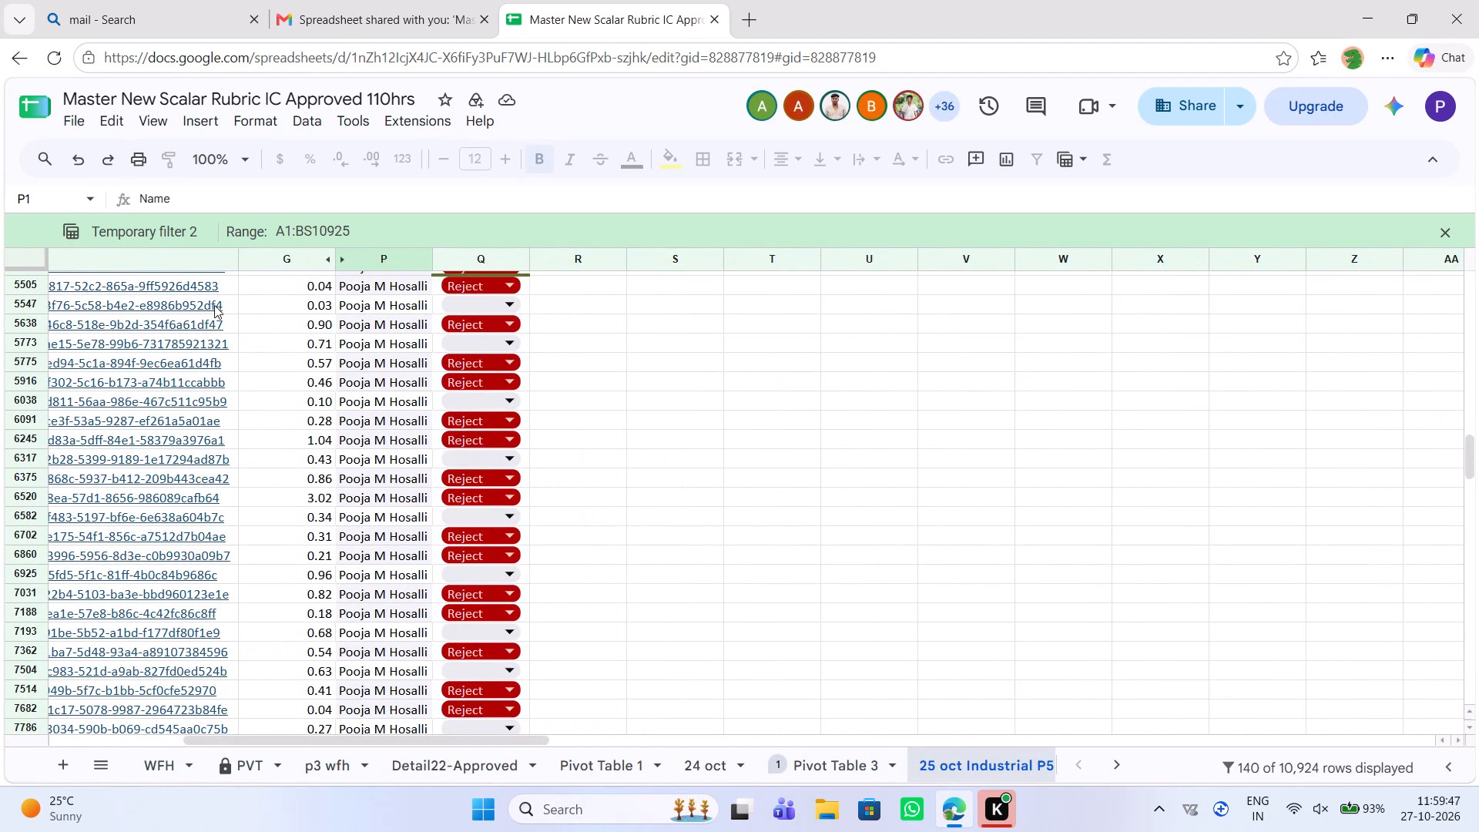
{"action": "left_click", "coordinate": [213, 336]}
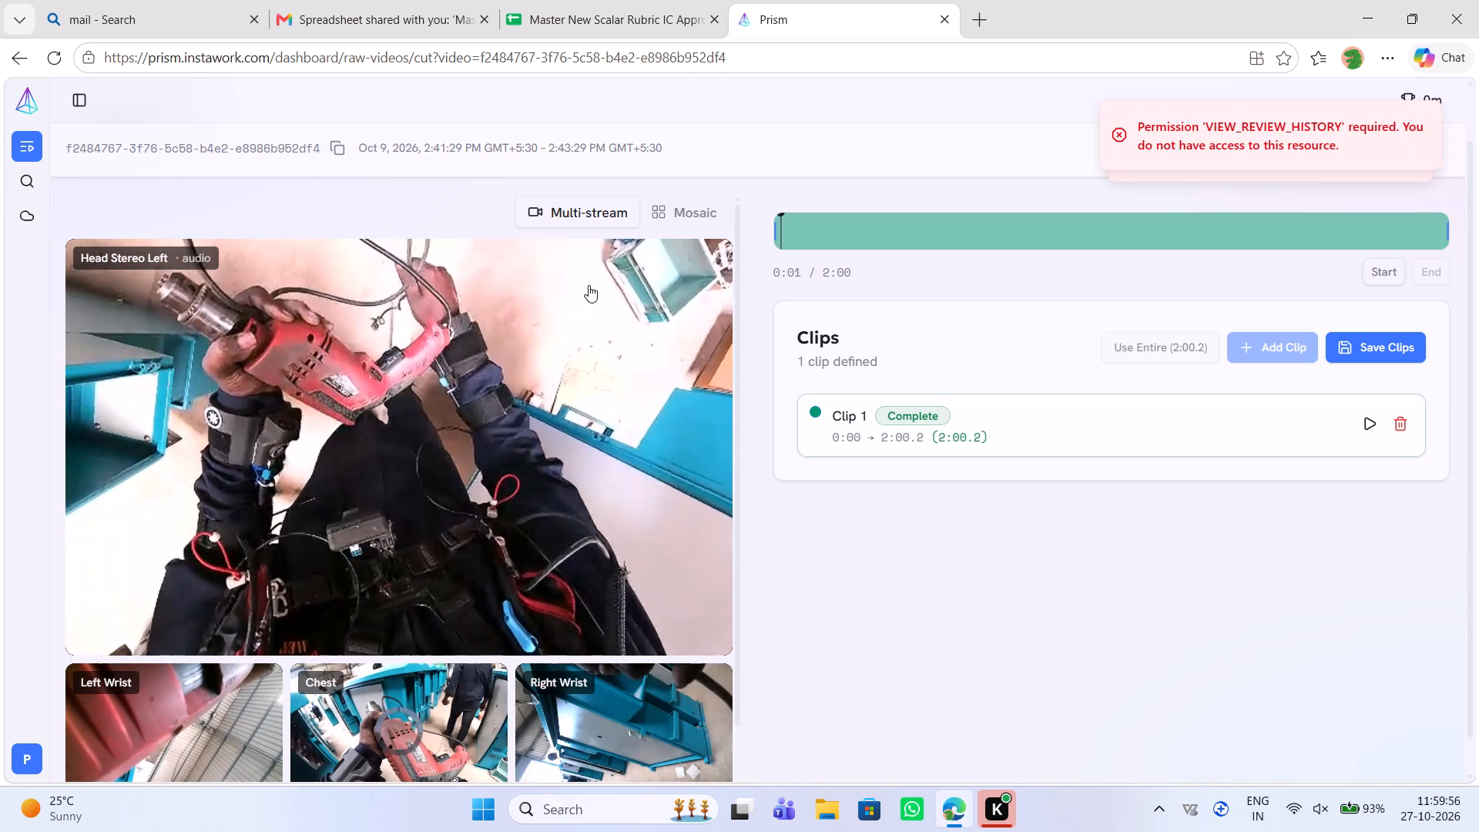
Review row 5547's raw video again, checking around its midpoint, near its end and its opening seconds.
{"action": "left_click", "coordinate": [1123, 223]}
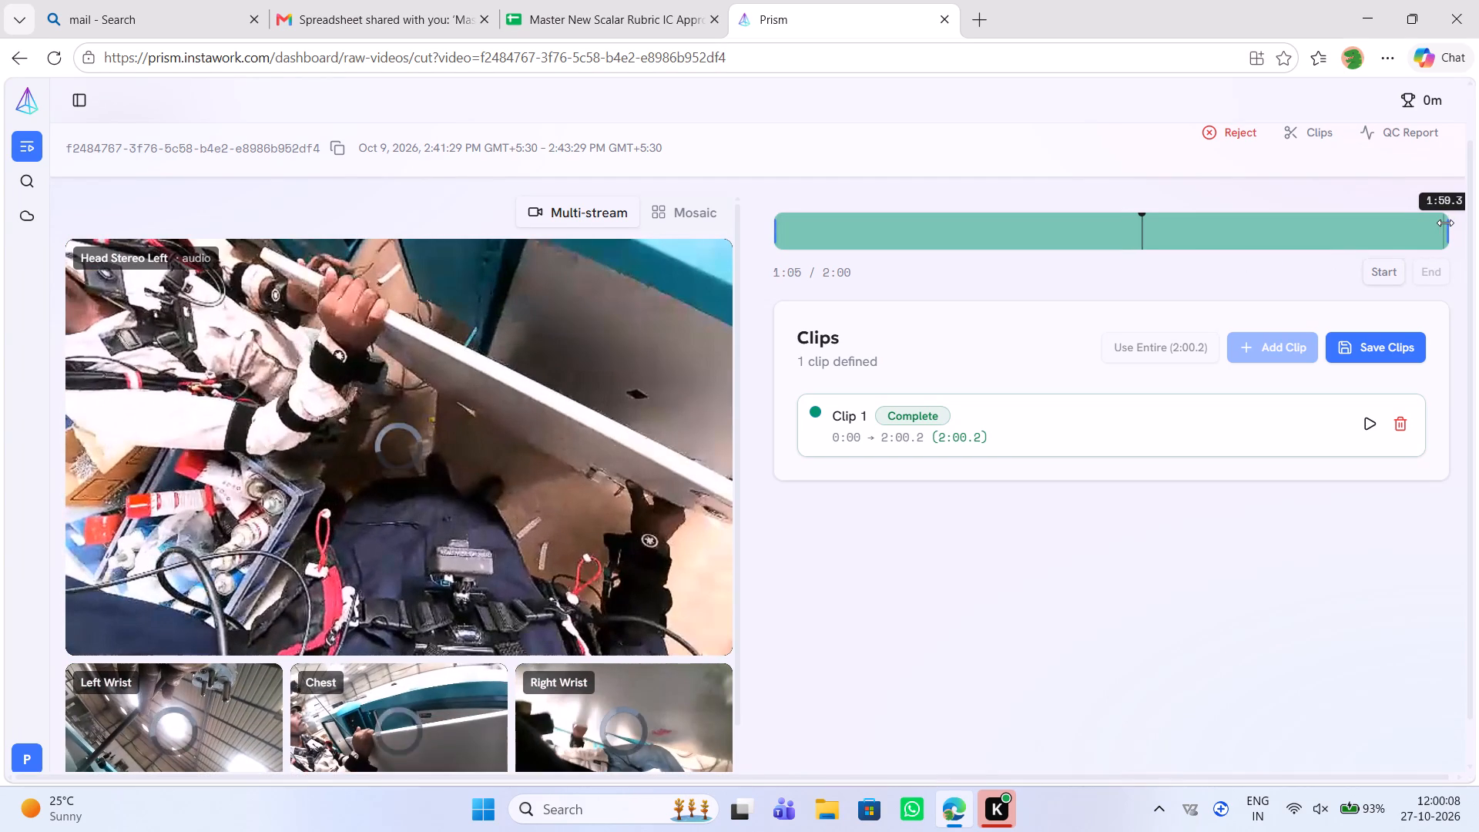
{"action": "left_click", "coordinate": [1445, 223]}
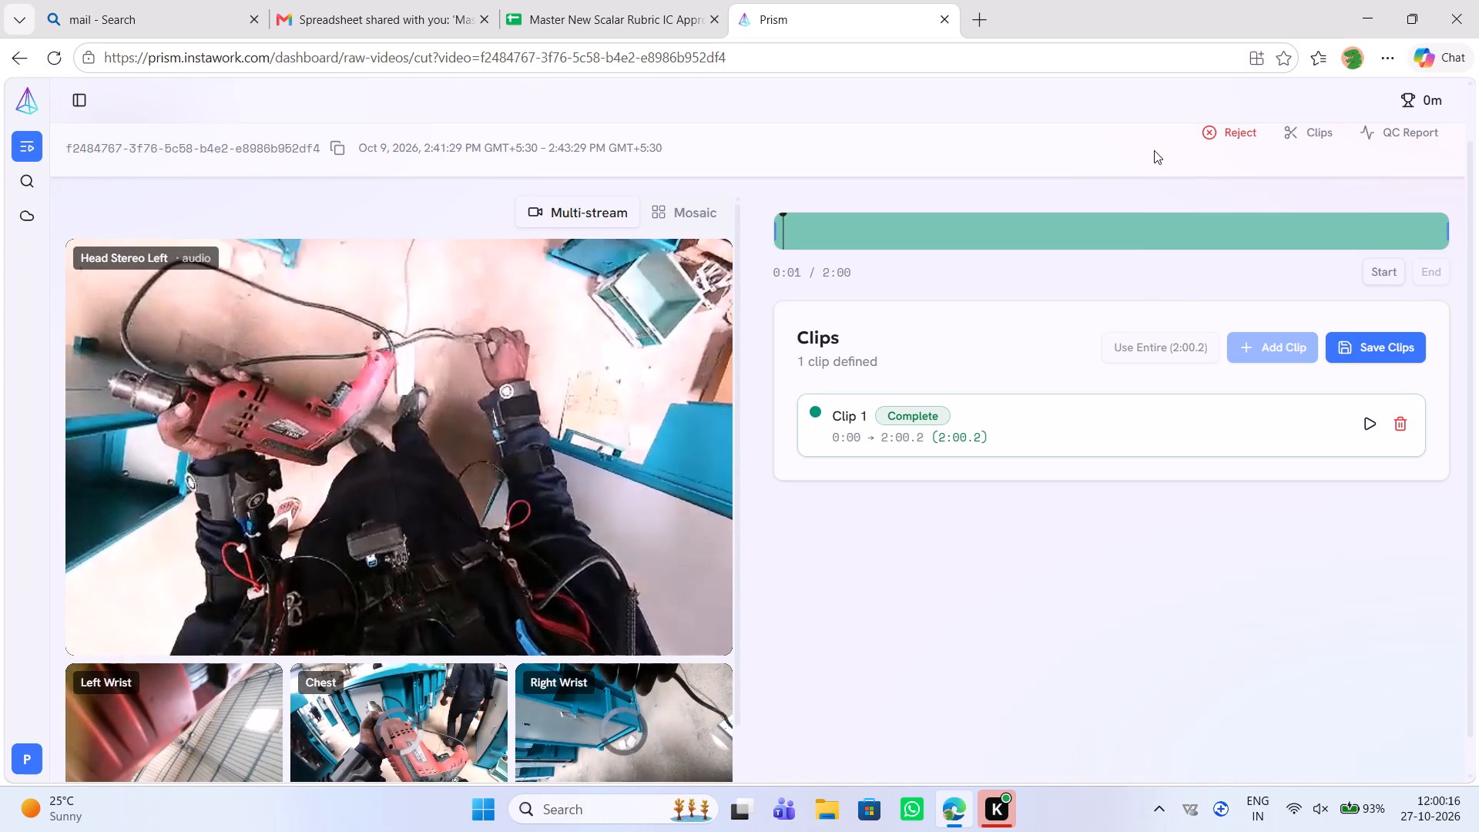
{"action": "right_click", "coordinate": [1154, 150]}
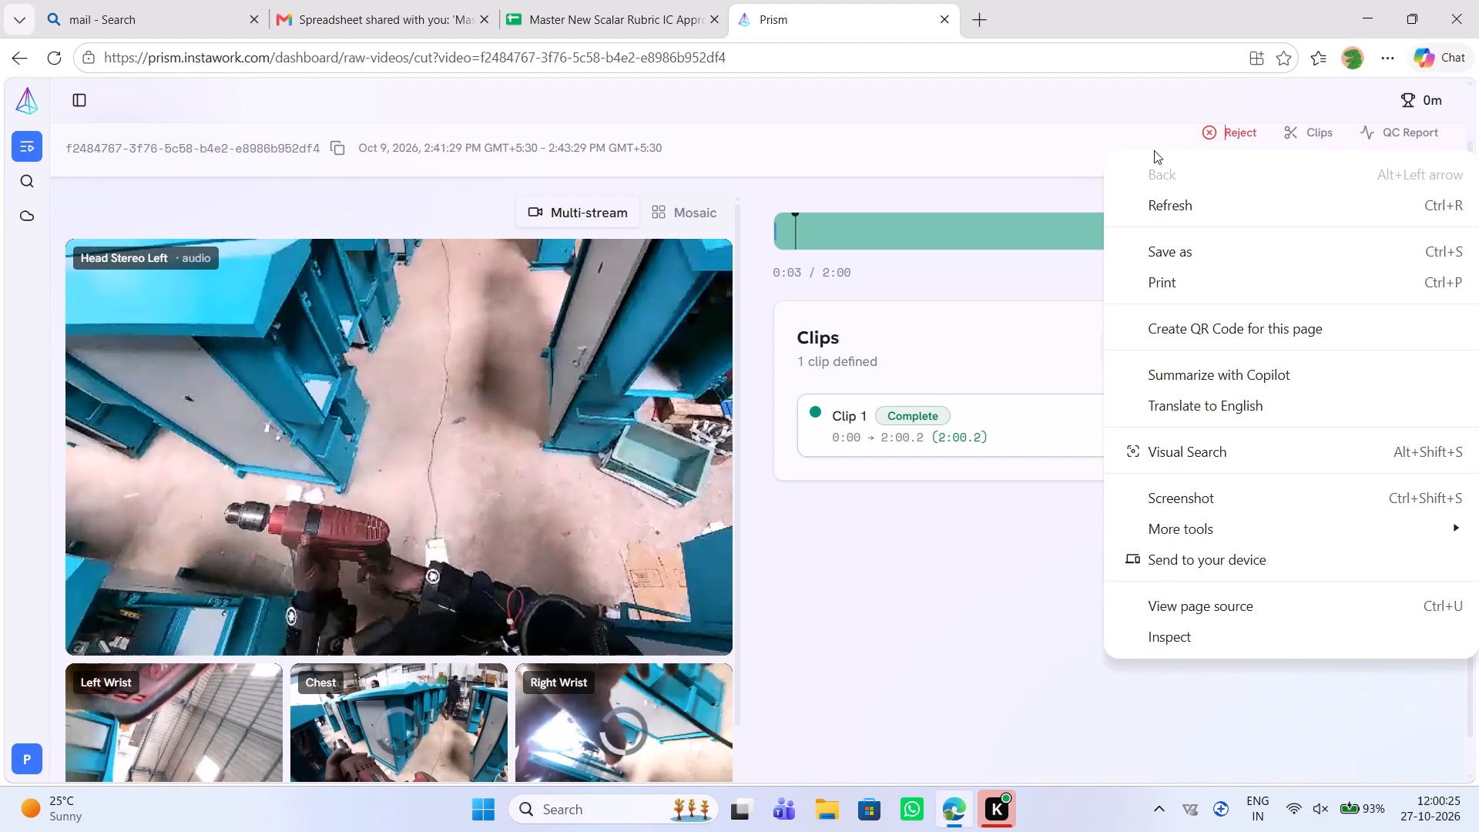
{"action": "left_click", "coordinate": [968, 142]}
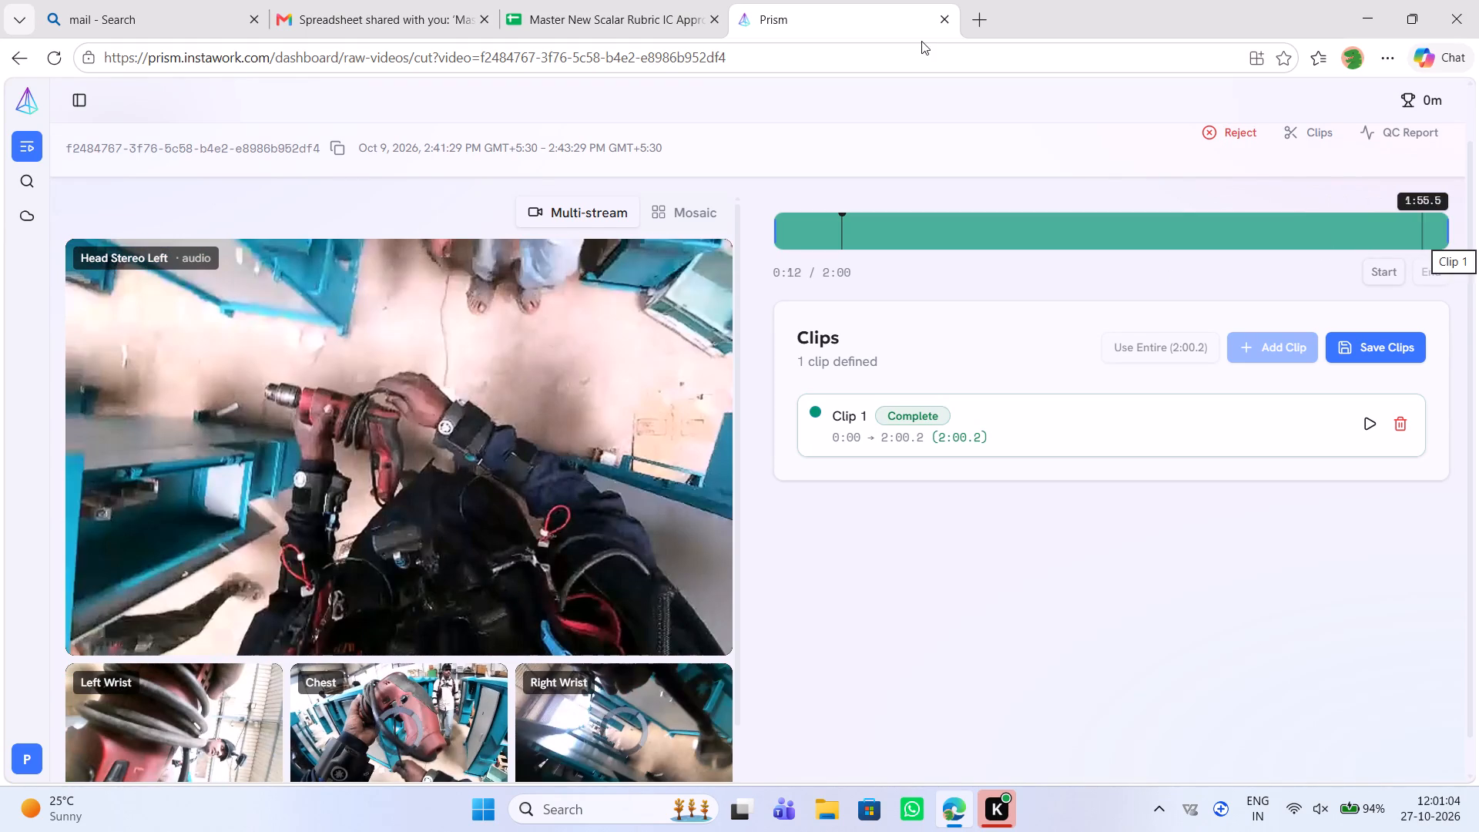
{"action": "left_click", "coordinate": [614, 272]}
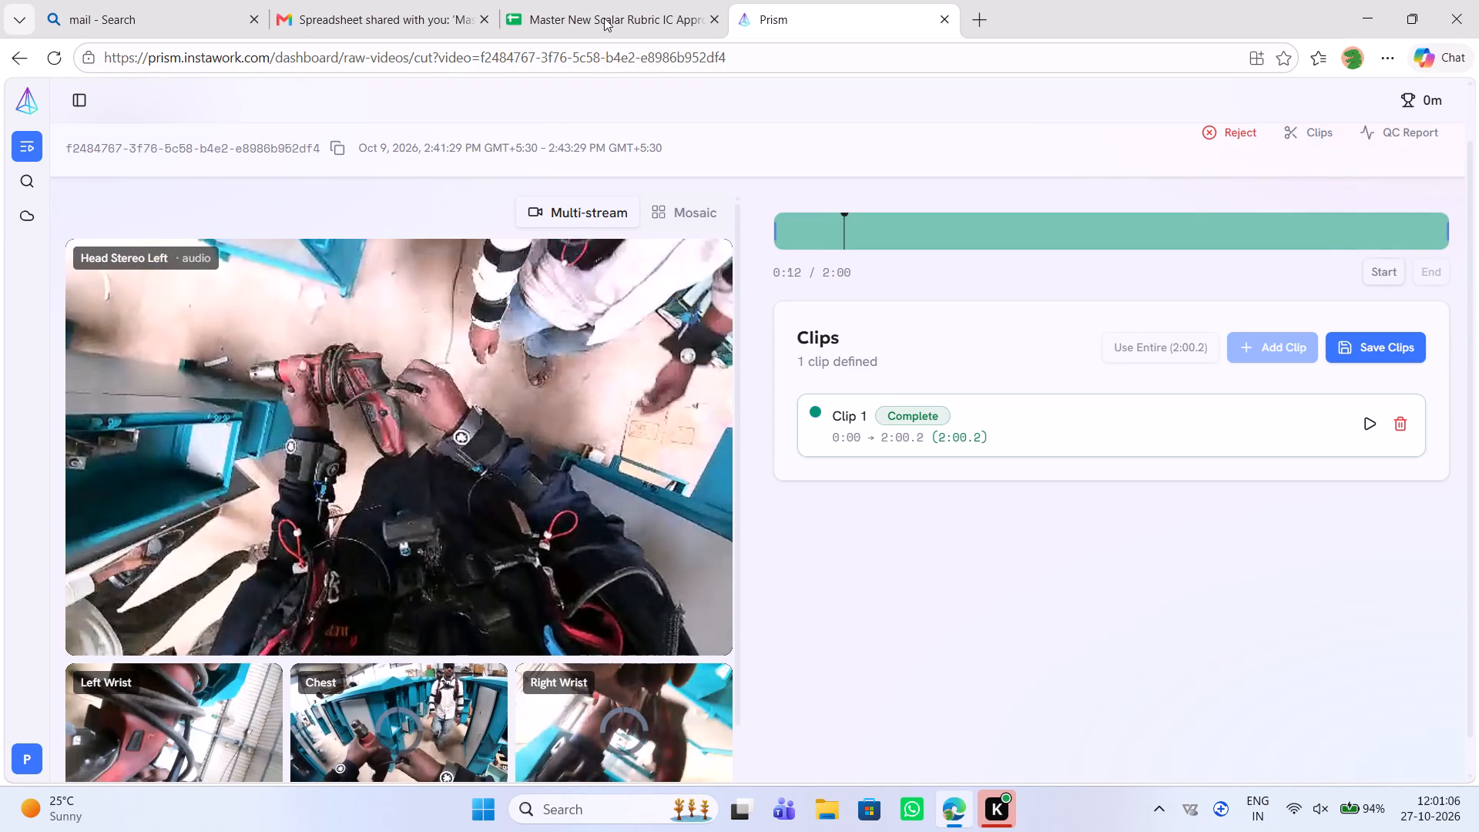
Return to the 25 oct Industrial P5 sheet and close row 5547's Prism video.
{"action": "left_click", "coordinate": [604, 18]}
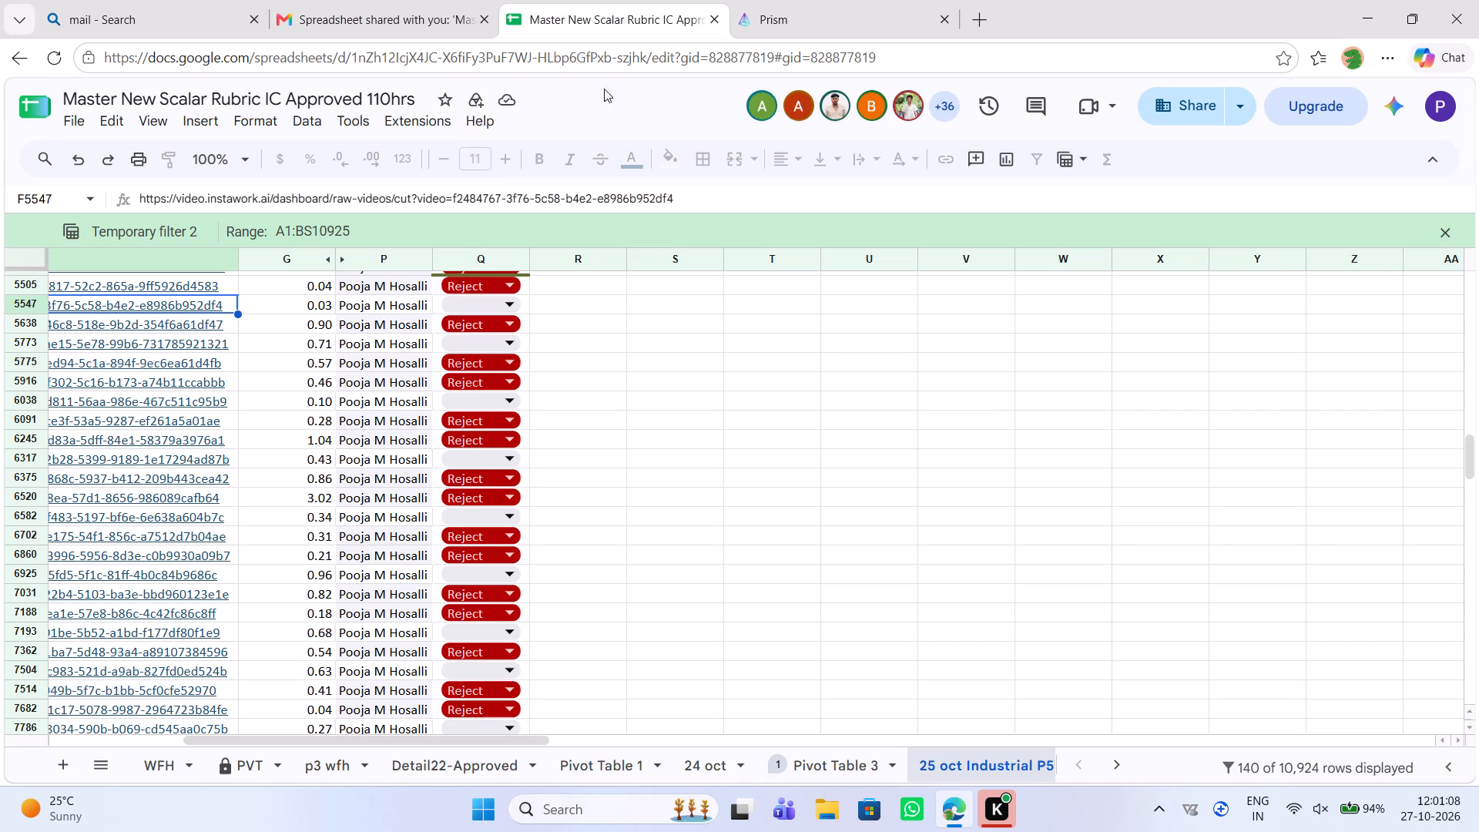
{"action": "left_click", "coordinate": [508, 309]}
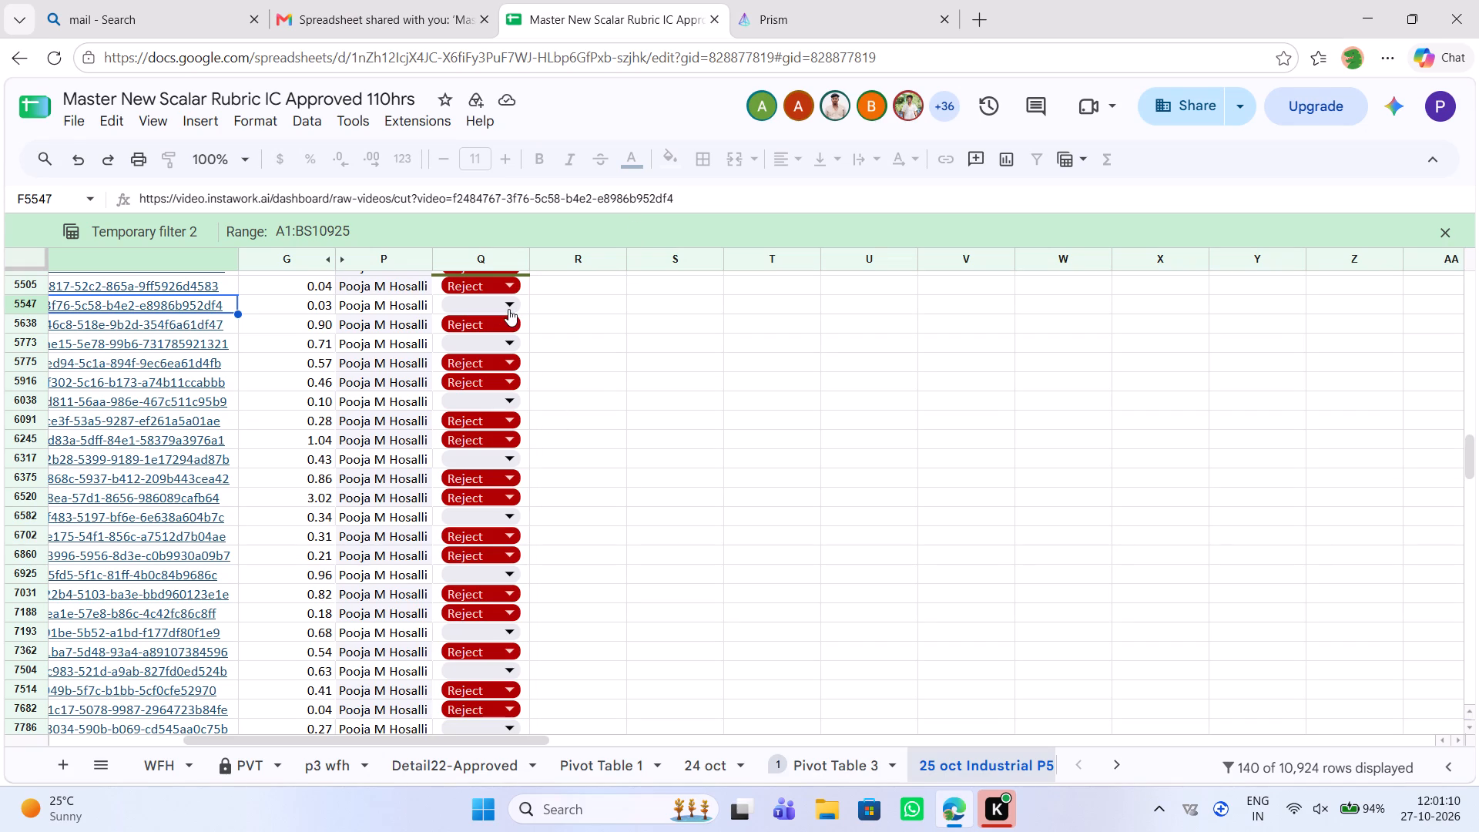
{"action": "left_click", "coordinate": [509, 306]}
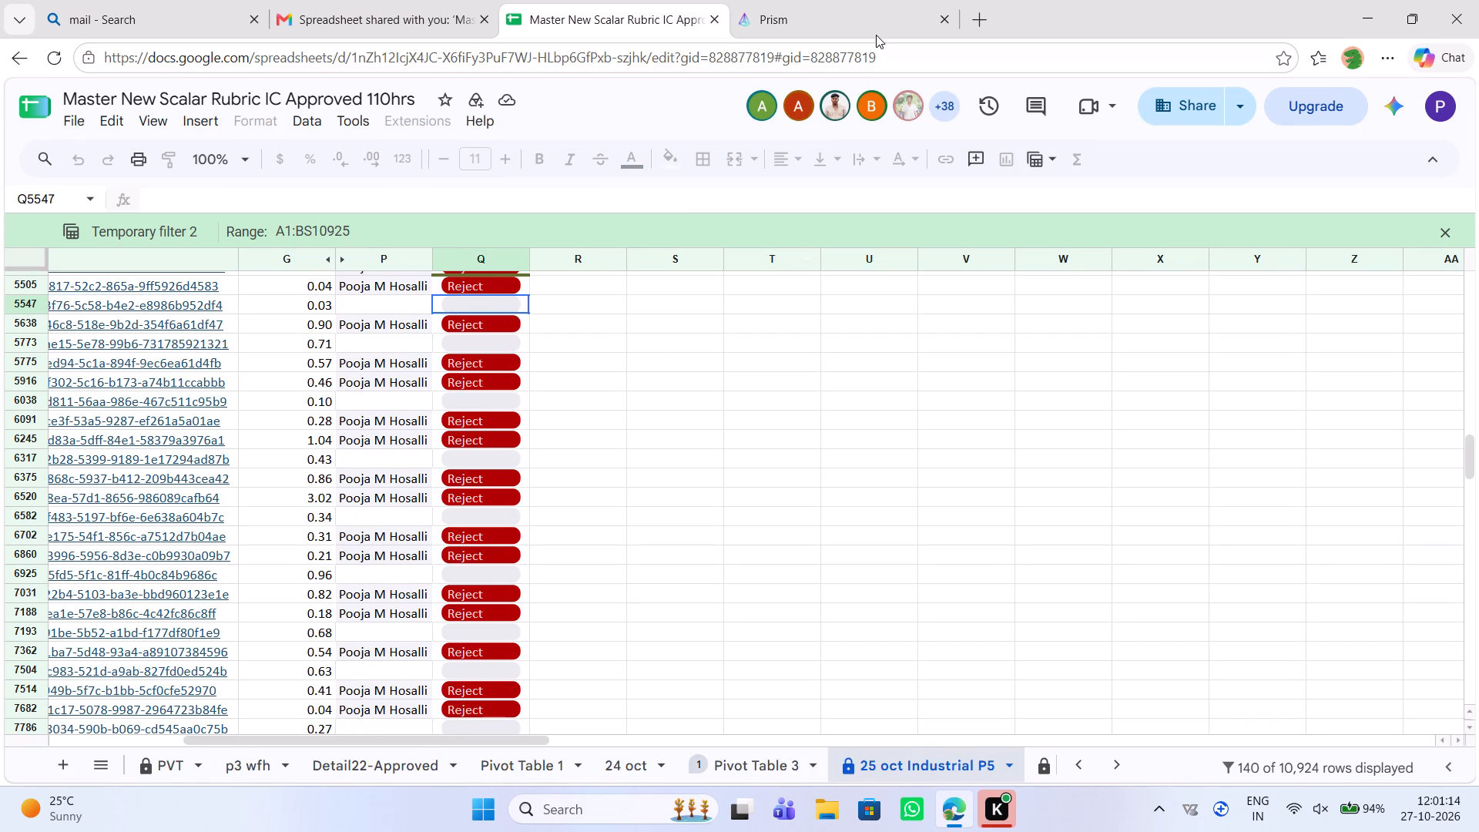
{"action": "left_click", "coordinate": [945, 24]}
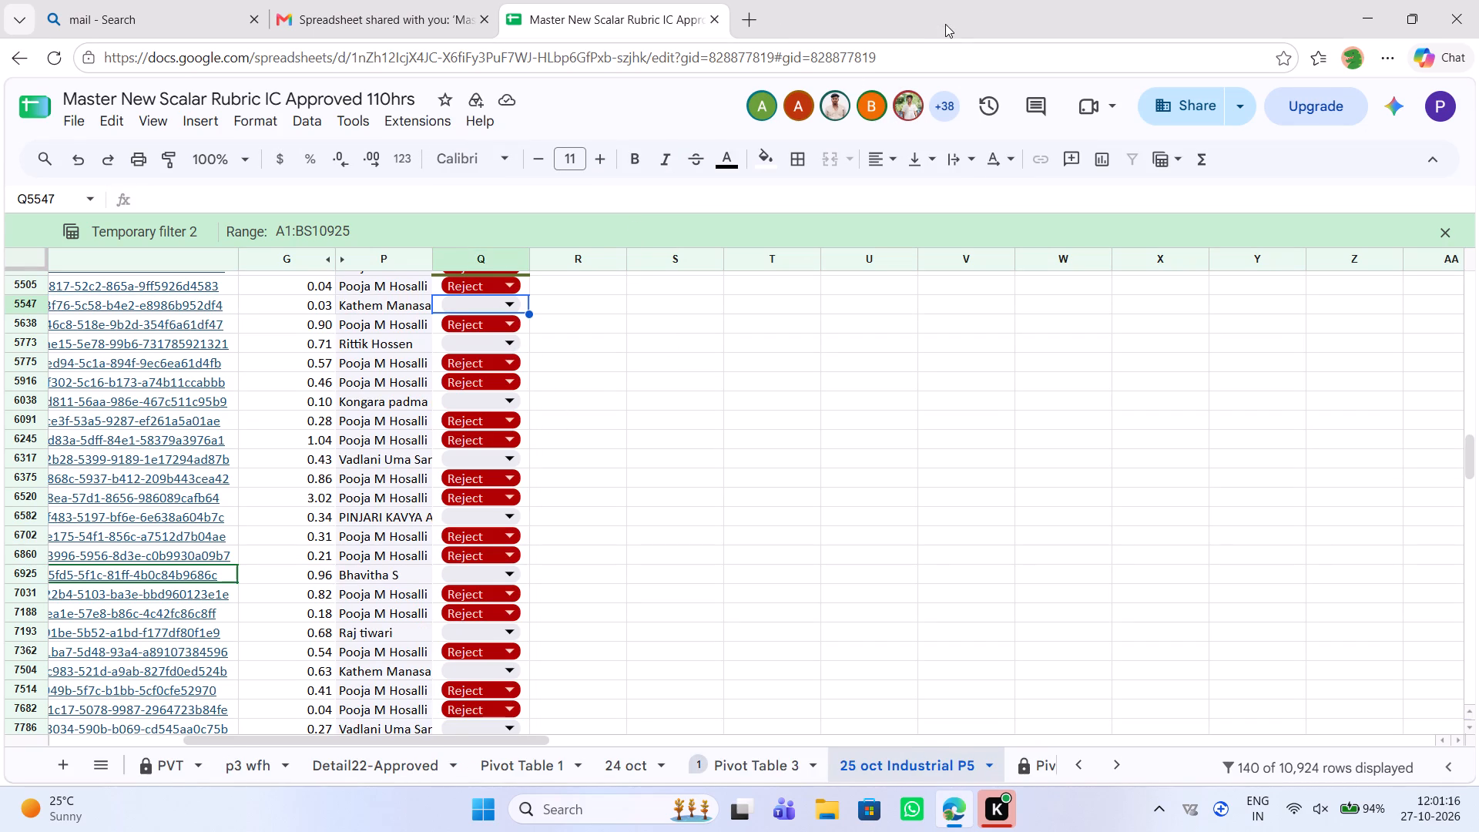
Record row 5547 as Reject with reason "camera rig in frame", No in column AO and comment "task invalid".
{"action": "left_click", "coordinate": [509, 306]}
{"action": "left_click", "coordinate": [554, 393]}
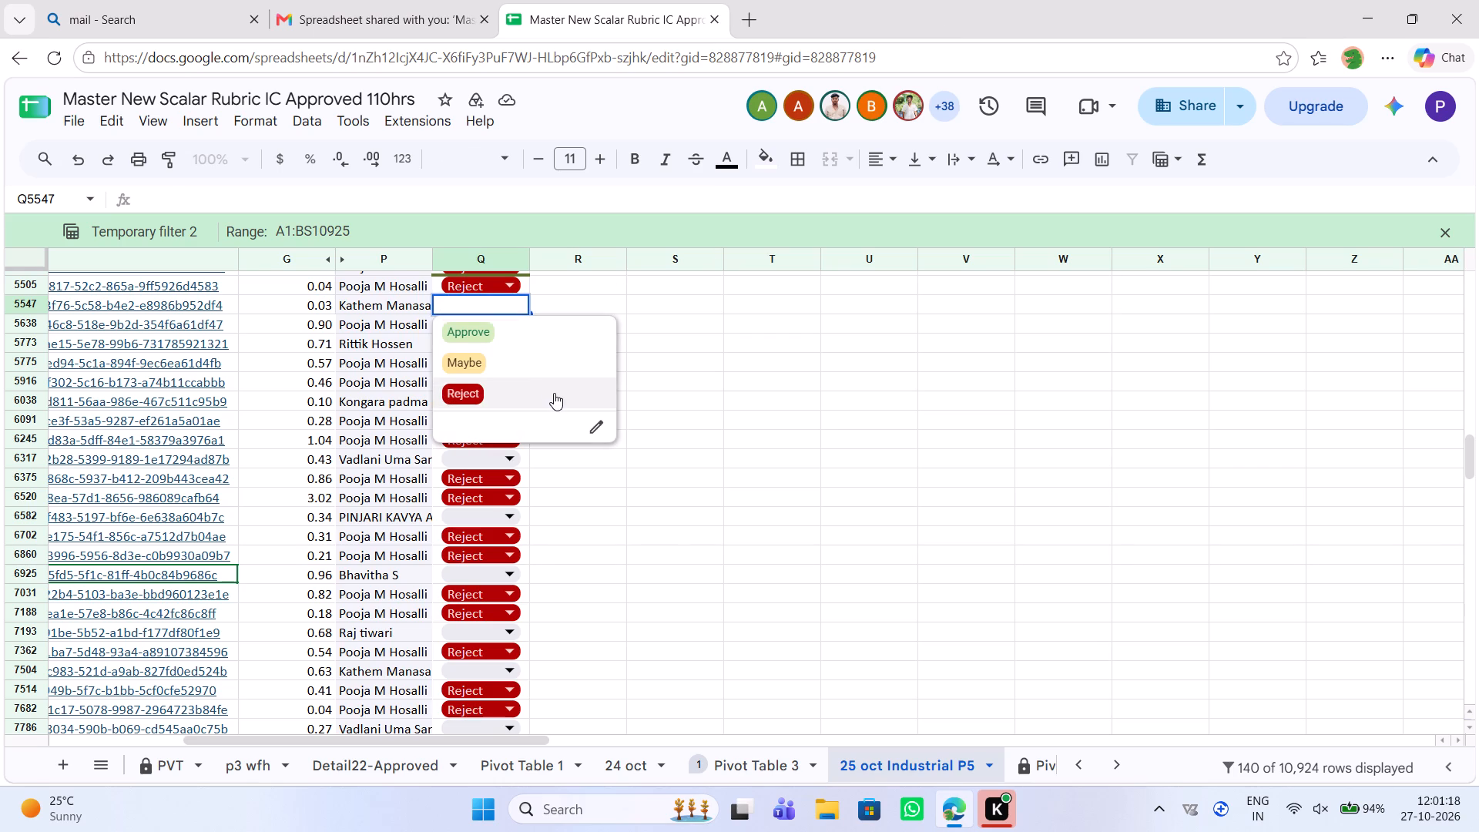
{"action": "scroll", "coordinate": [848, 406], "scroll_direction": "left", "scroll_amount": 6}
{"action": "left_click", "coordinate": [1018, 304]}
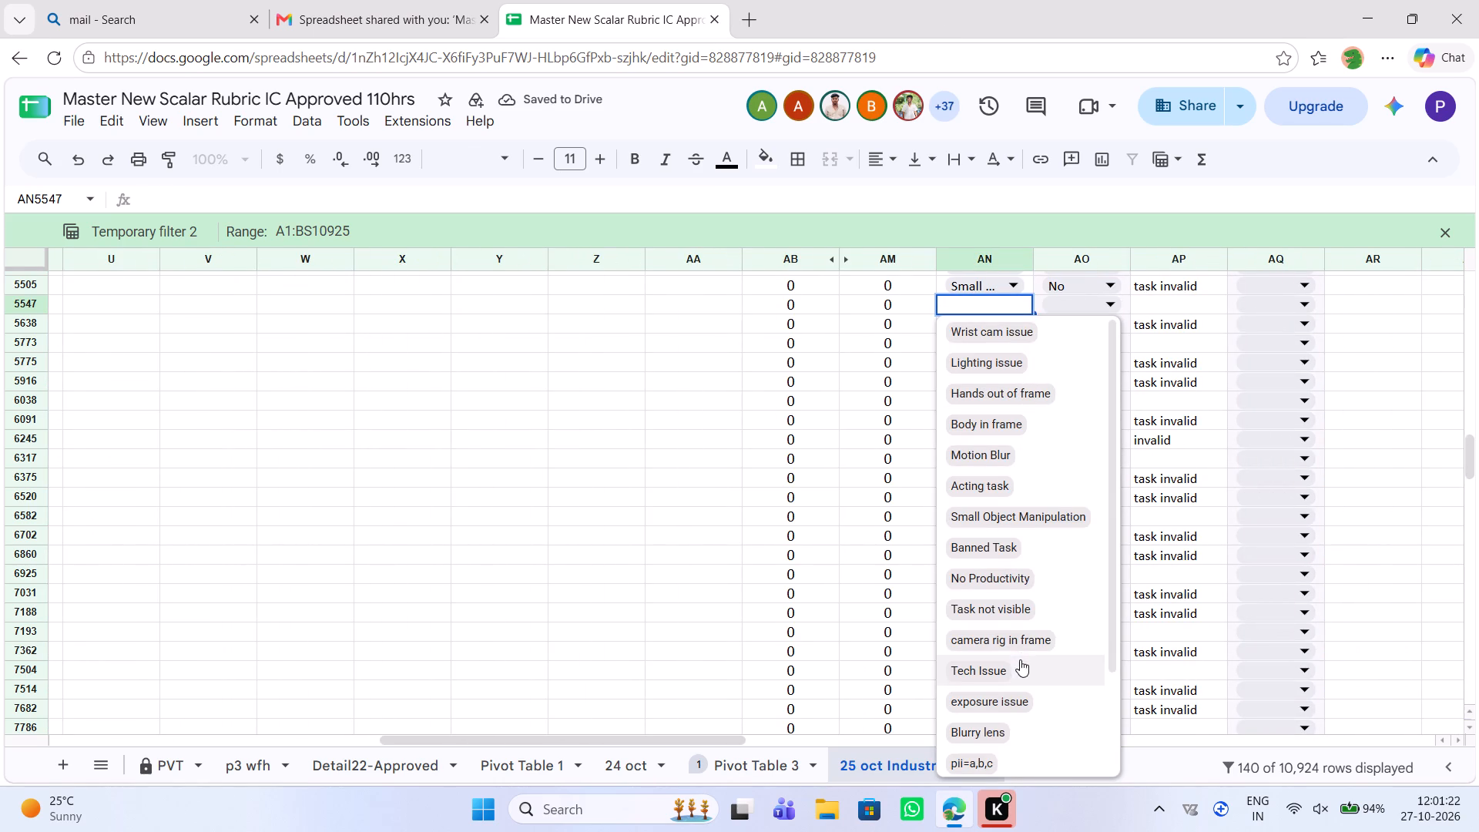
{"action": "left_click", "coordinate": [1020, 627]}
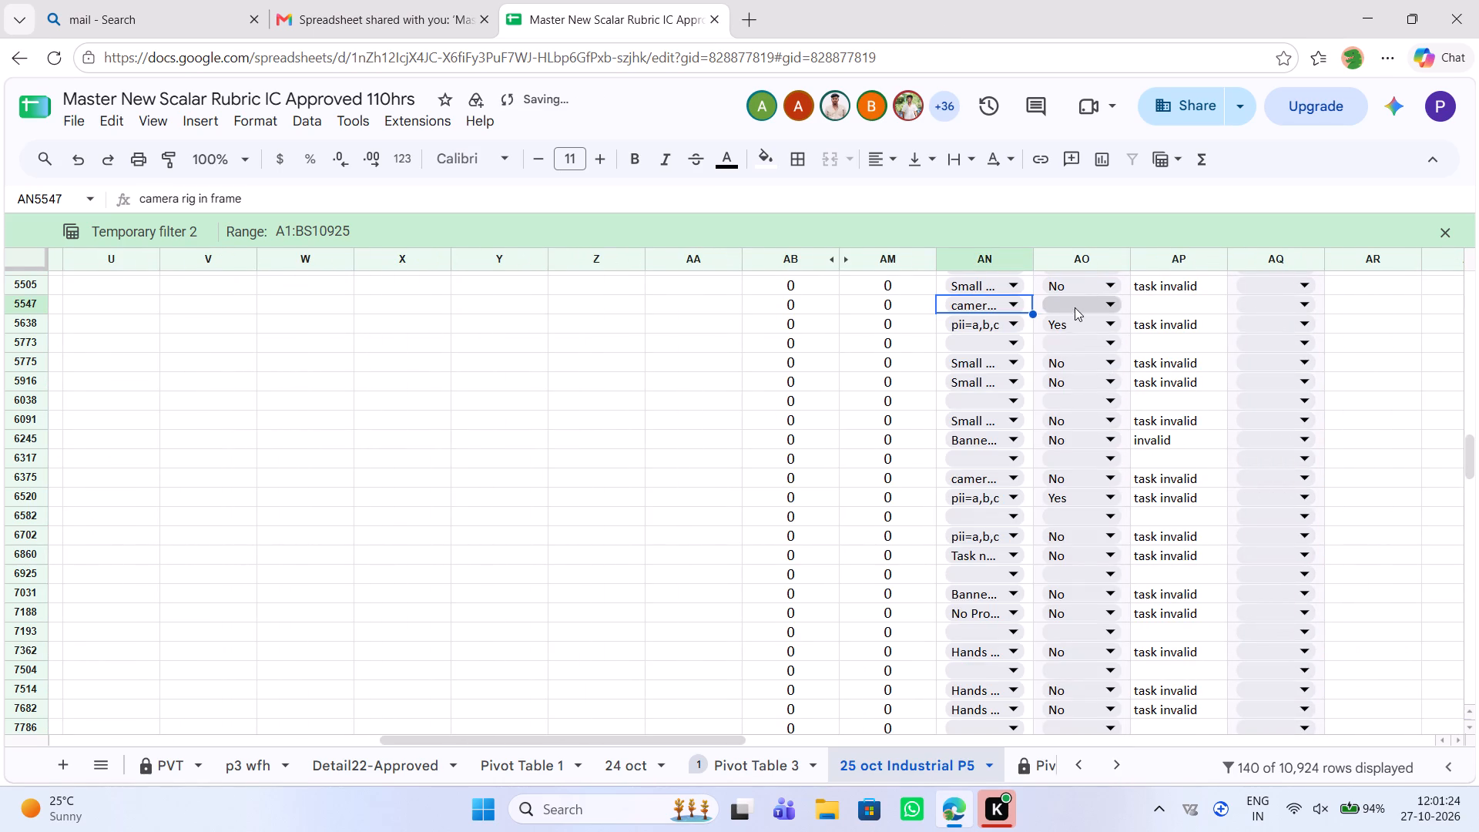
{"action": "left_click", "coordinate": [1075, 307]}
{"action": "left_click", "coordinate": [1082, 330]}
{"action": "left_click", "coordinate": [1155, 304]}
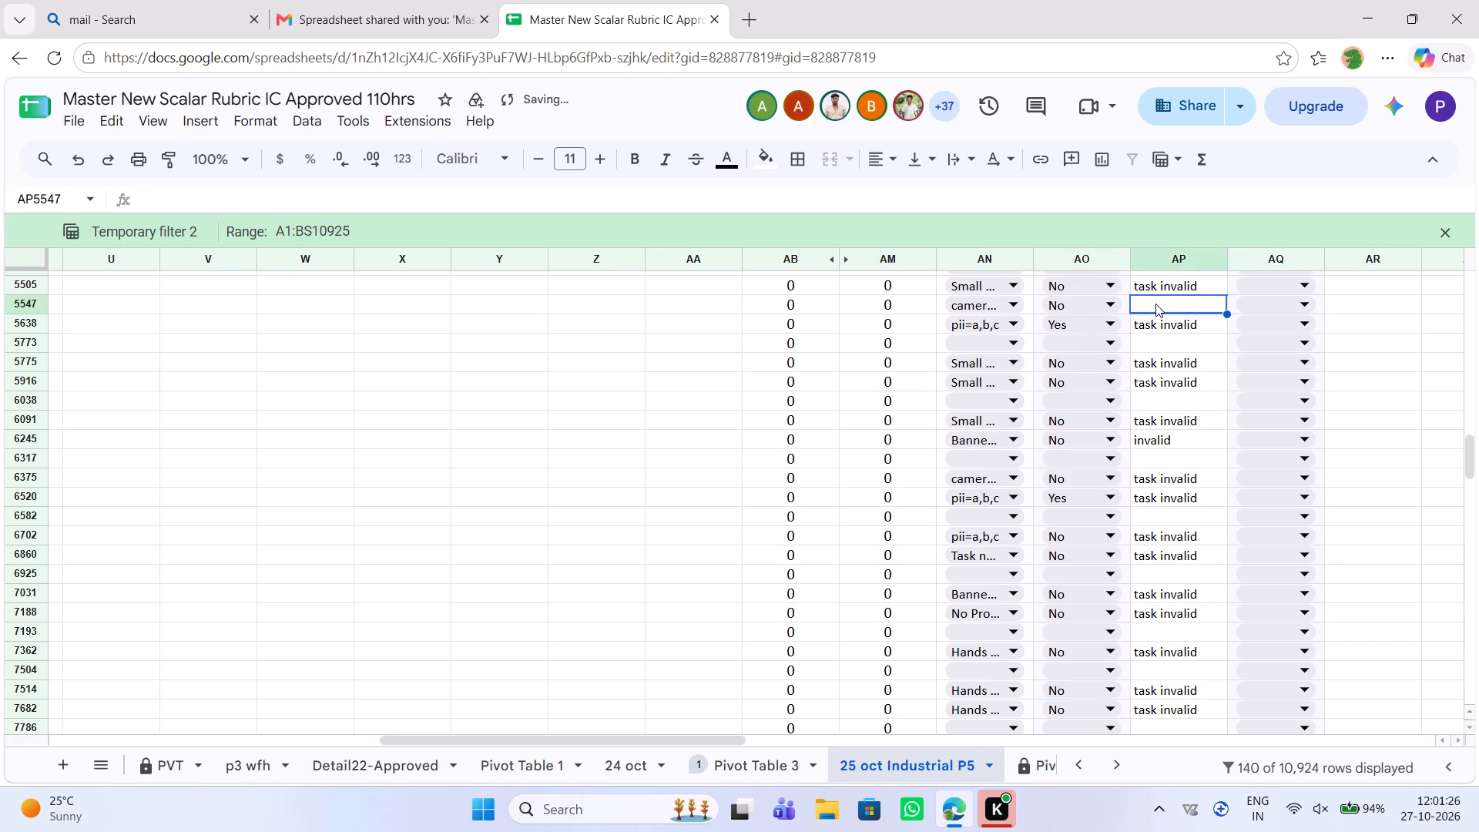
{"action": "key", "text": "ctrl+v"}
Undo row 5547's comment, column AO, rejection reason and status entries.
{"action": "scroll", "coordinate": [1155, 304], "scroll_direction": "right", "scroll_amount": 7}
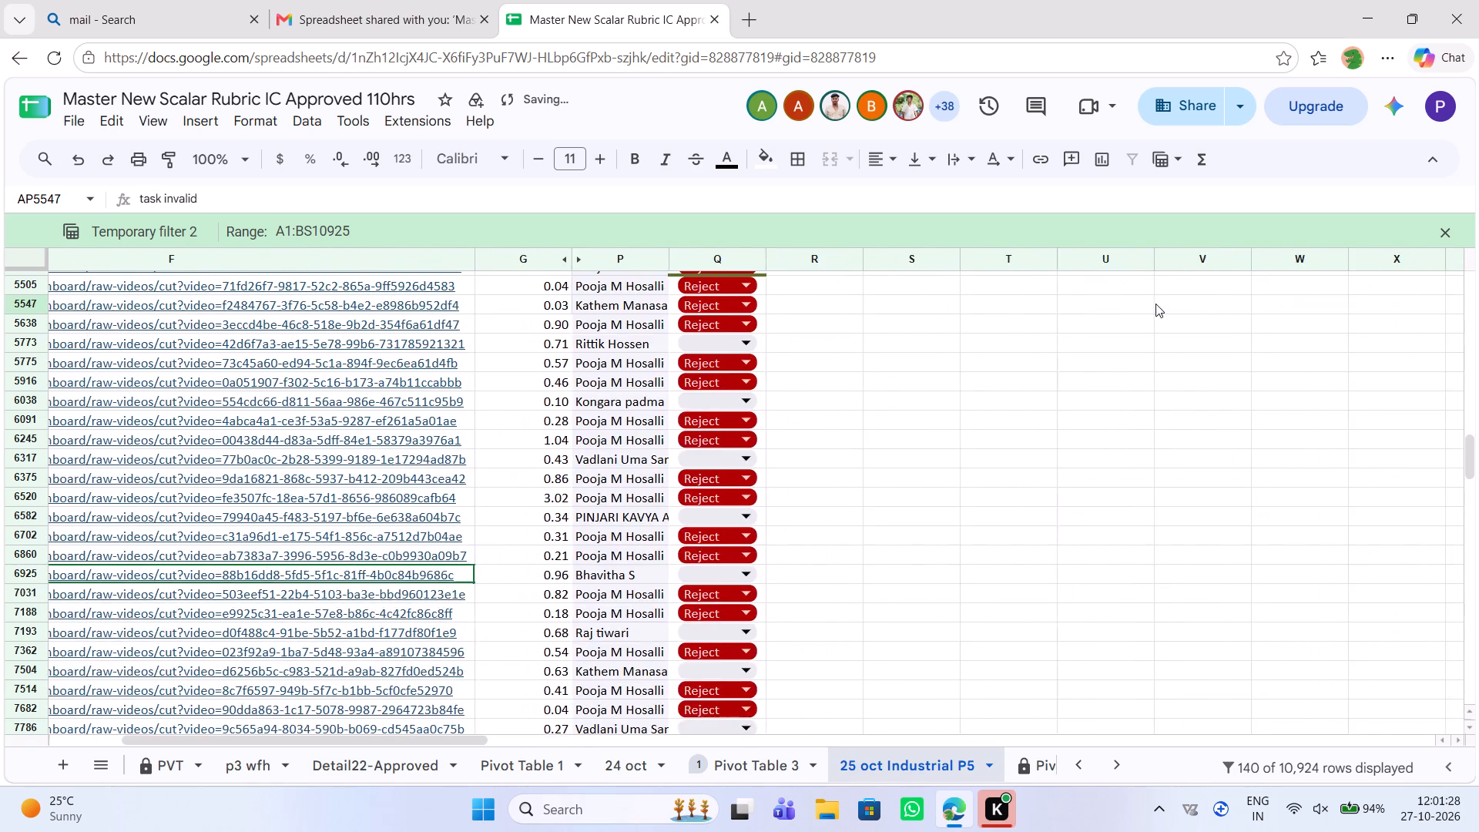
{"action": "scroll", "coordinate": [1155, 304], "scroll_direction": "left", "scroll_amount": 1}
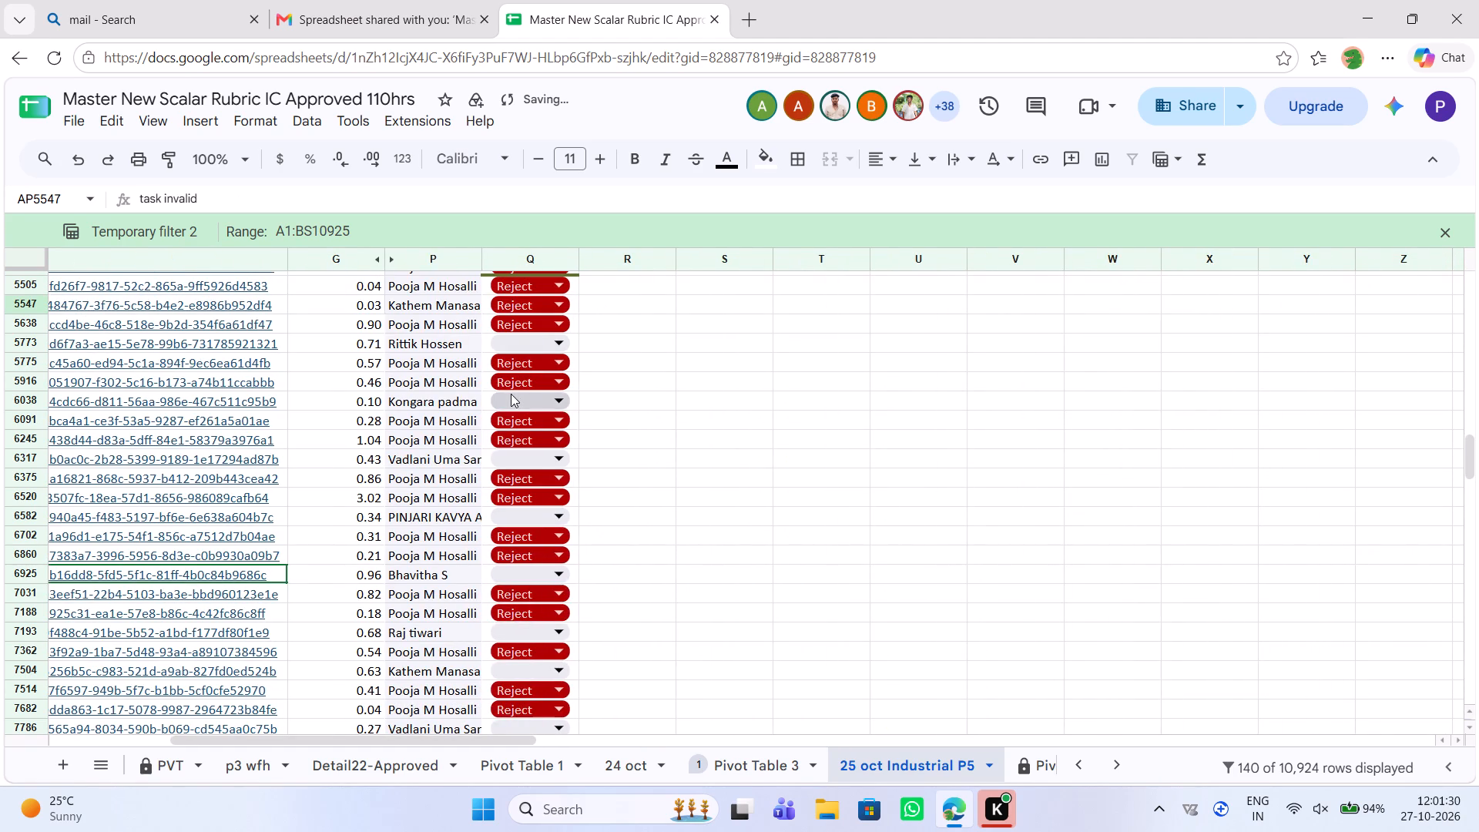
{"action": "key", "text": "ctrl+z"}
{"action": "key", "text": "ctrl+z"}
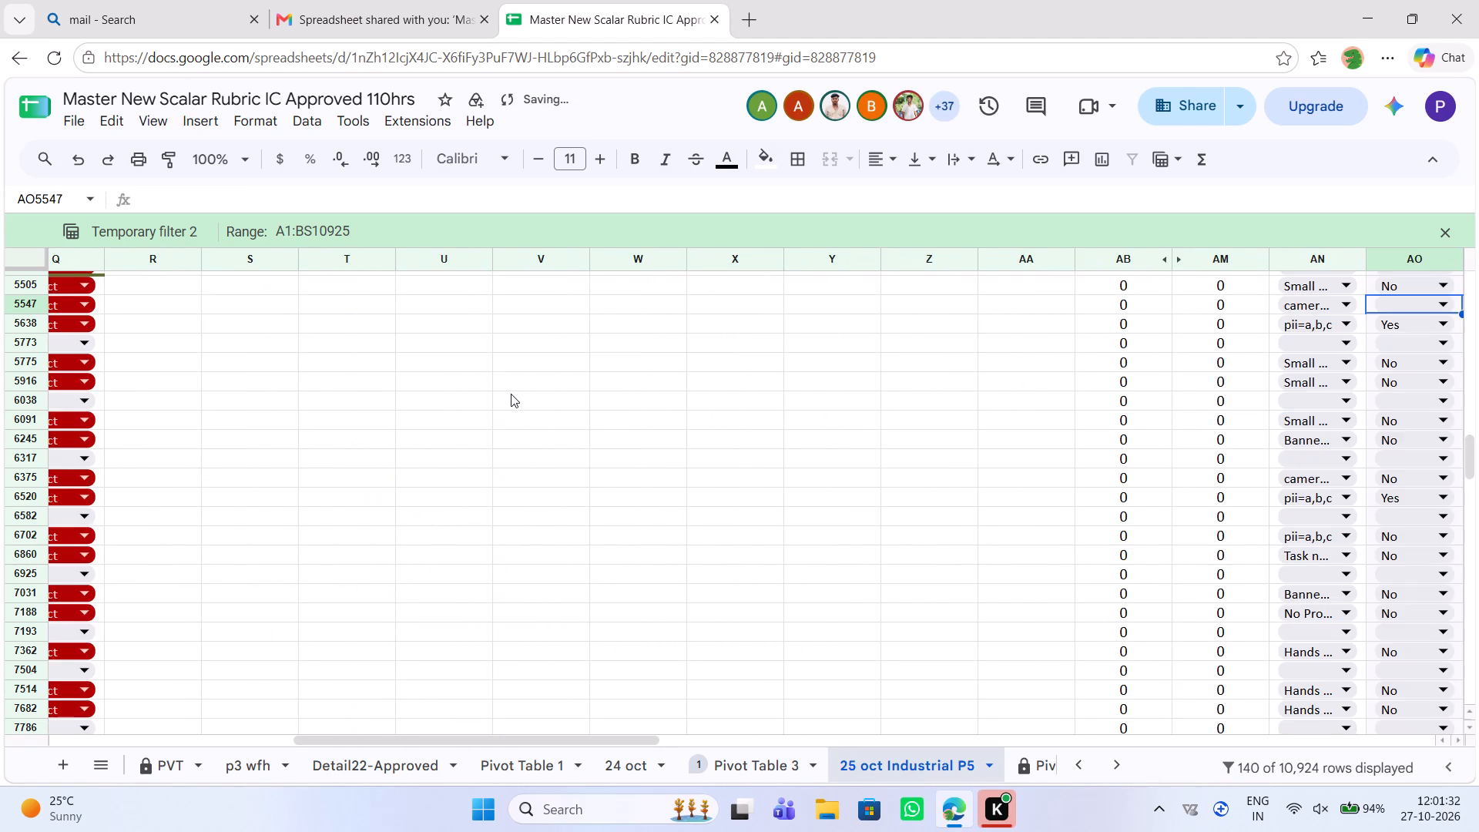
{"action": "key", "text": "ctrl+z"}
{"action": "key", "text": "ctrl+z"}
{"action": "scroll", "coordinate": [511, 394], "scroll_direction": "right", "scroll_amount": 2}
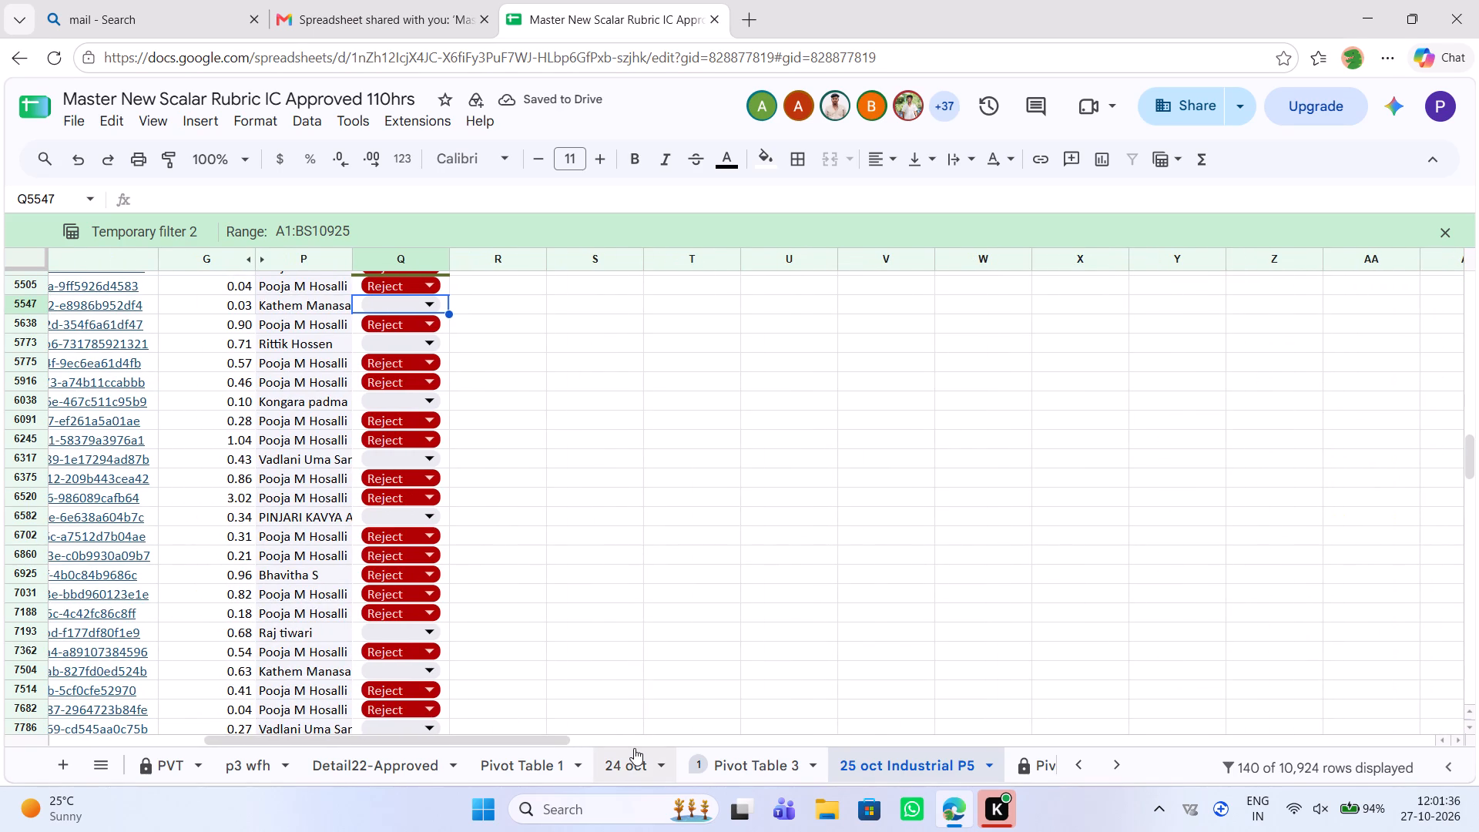
Look at the p6,p7 sheet and return to the 25 oct Industrial P5 sheet.
{"action": "scroll", "coordinate": [937, 755], "scroll_direction": "left", "scroll_amount": 1}
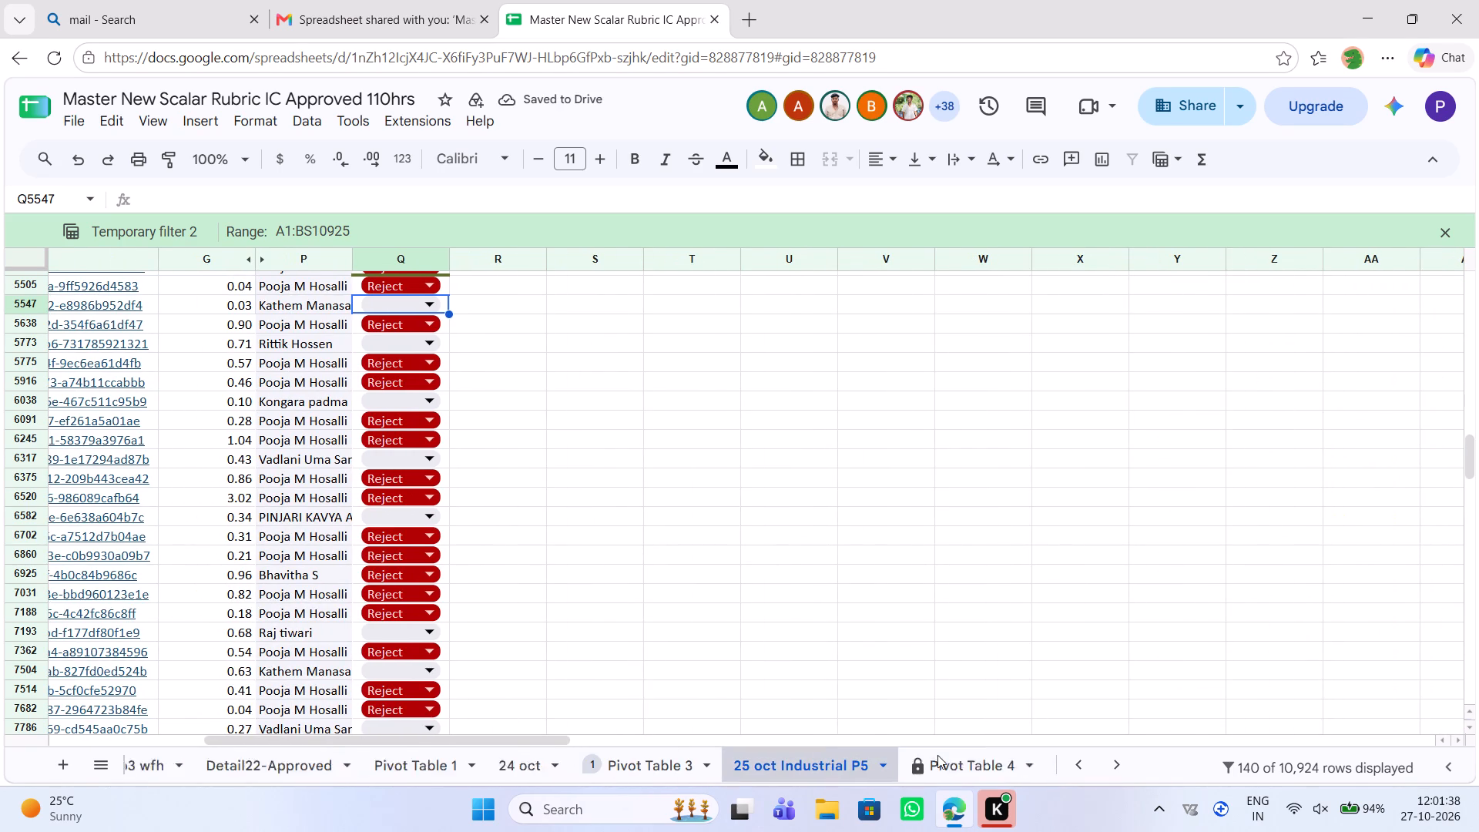
{"action": "scroll", "coordinate": [937, 755], "scroll_direction": "left", "scroll_amount": 3}
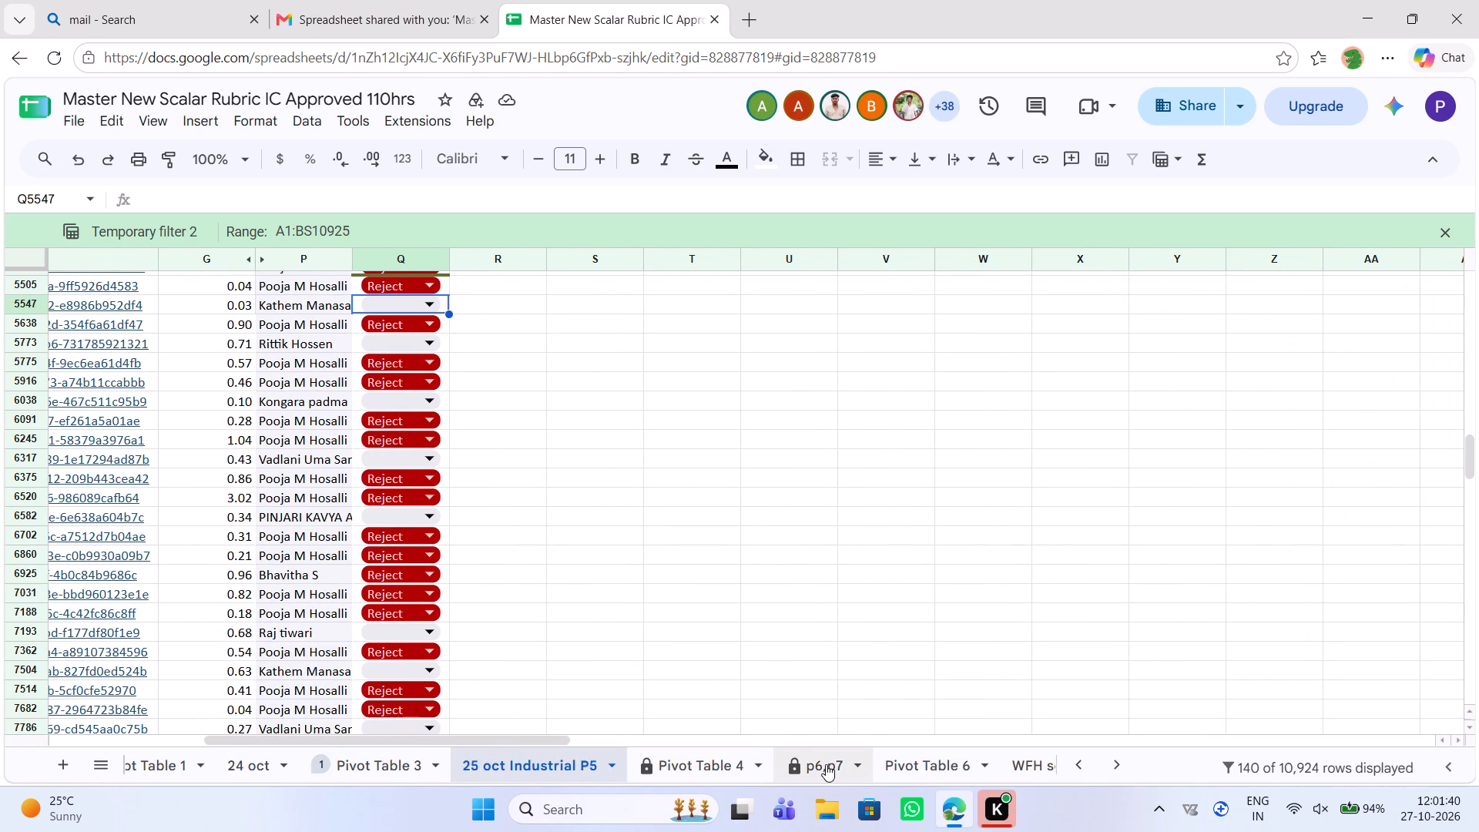
{"action": "left_click", "coordinate": [826, 764]}
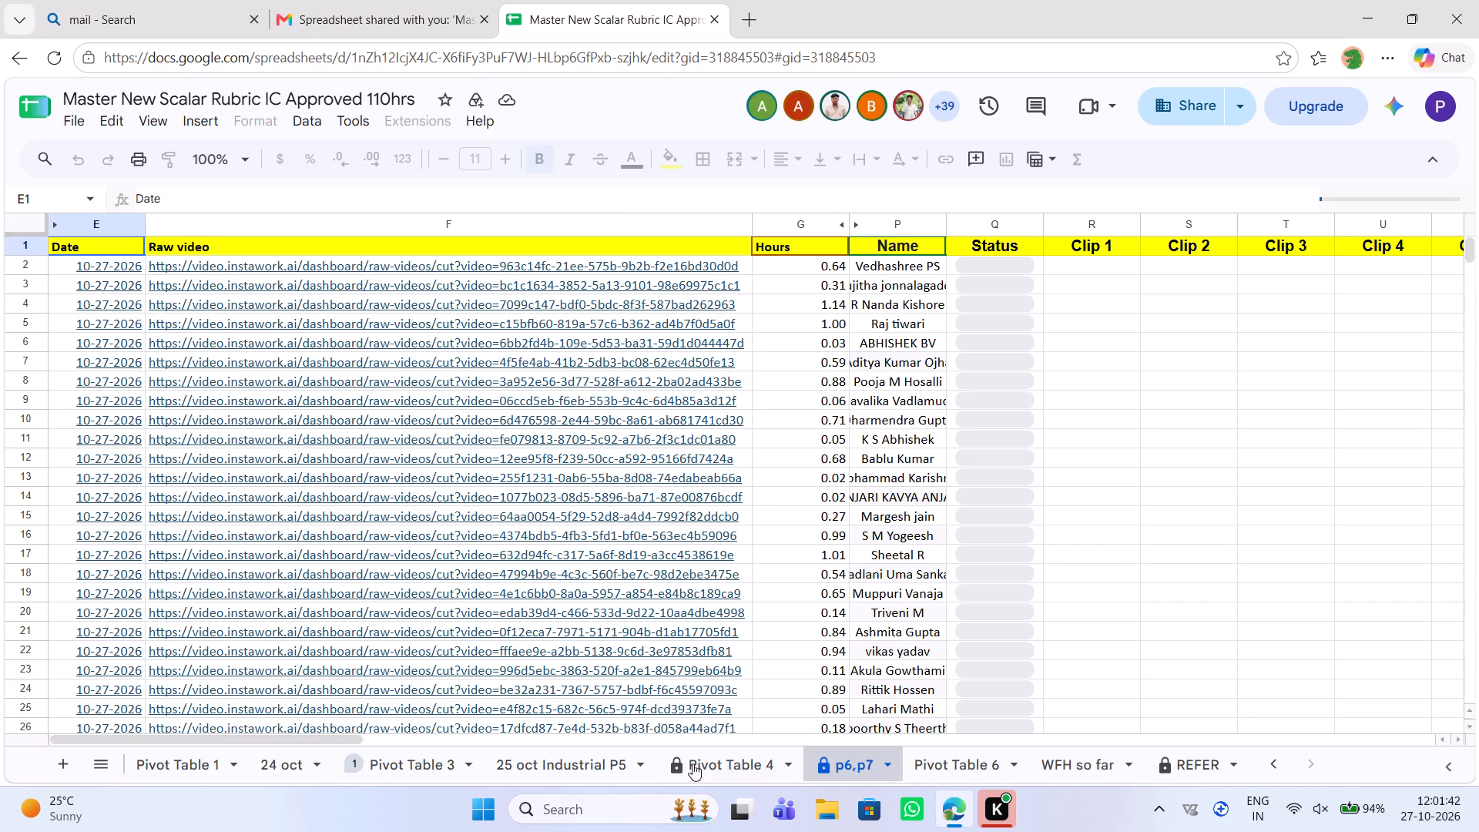
{"action": "left_click", "coordinate": [601, 753]}
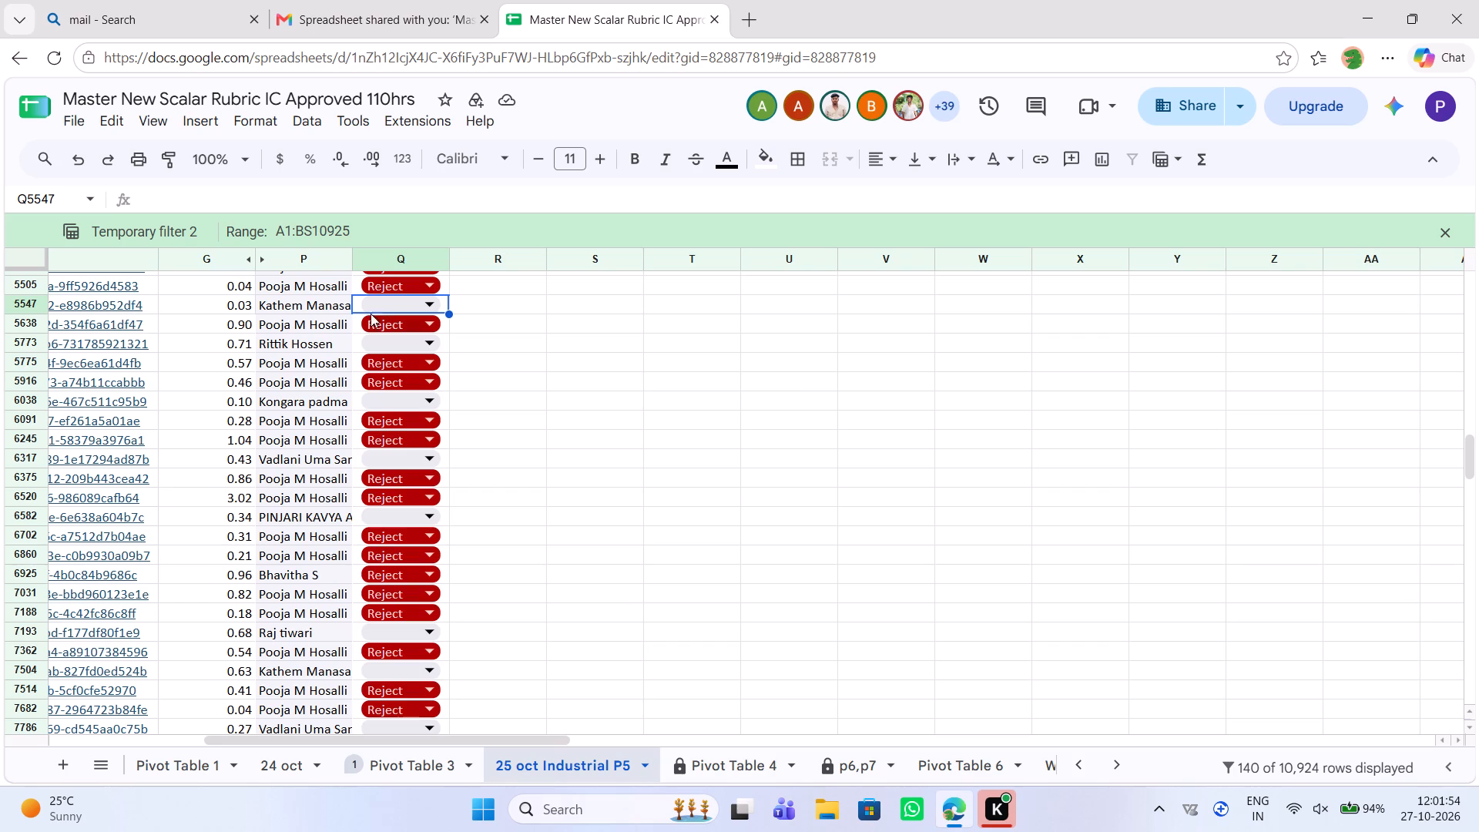
Reload the spreadsheet and create a new filter view on the 25 oct Industrial P5 sheet.
{"action": "left_click", "coordinate": [58, 60]}
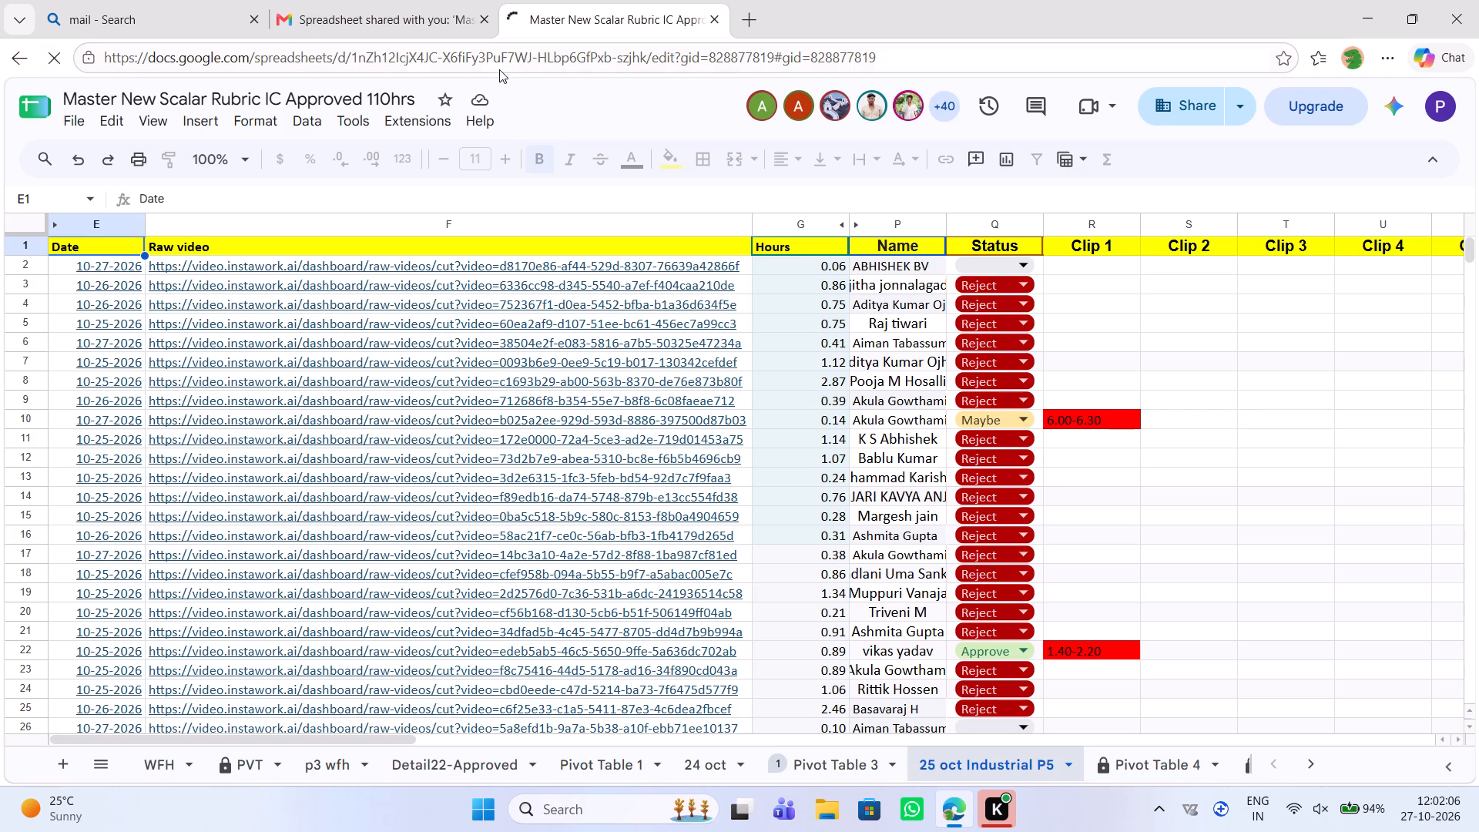
{"action": "left_click", "coordinate": [1083, 162]}
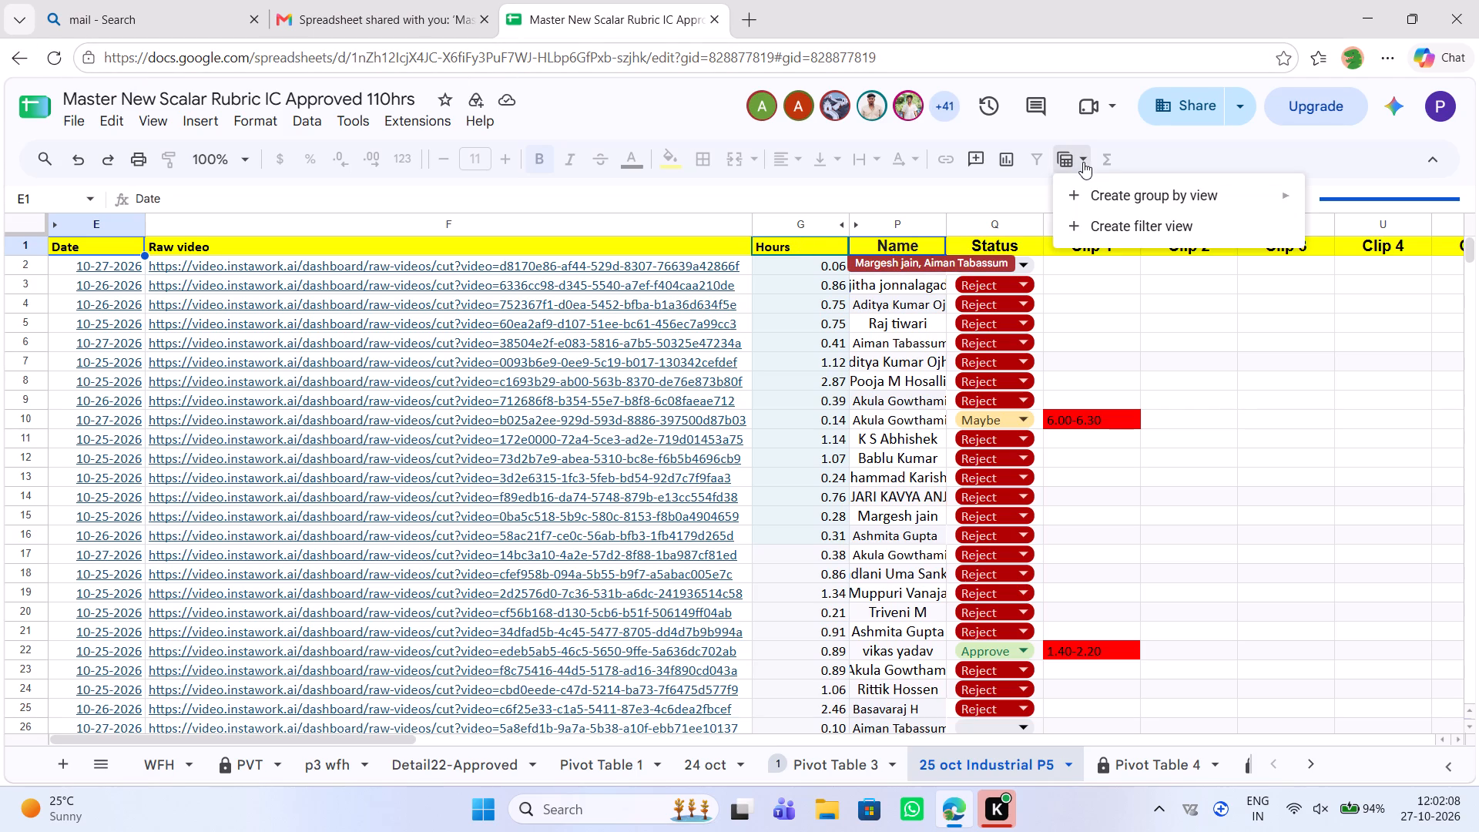
{"action": "left_click", "coordinate": [1111, 221]}
Filter the Name column to only the person matching the search "poo".
{"action": "left_click", "coordinate": [935, 244]}
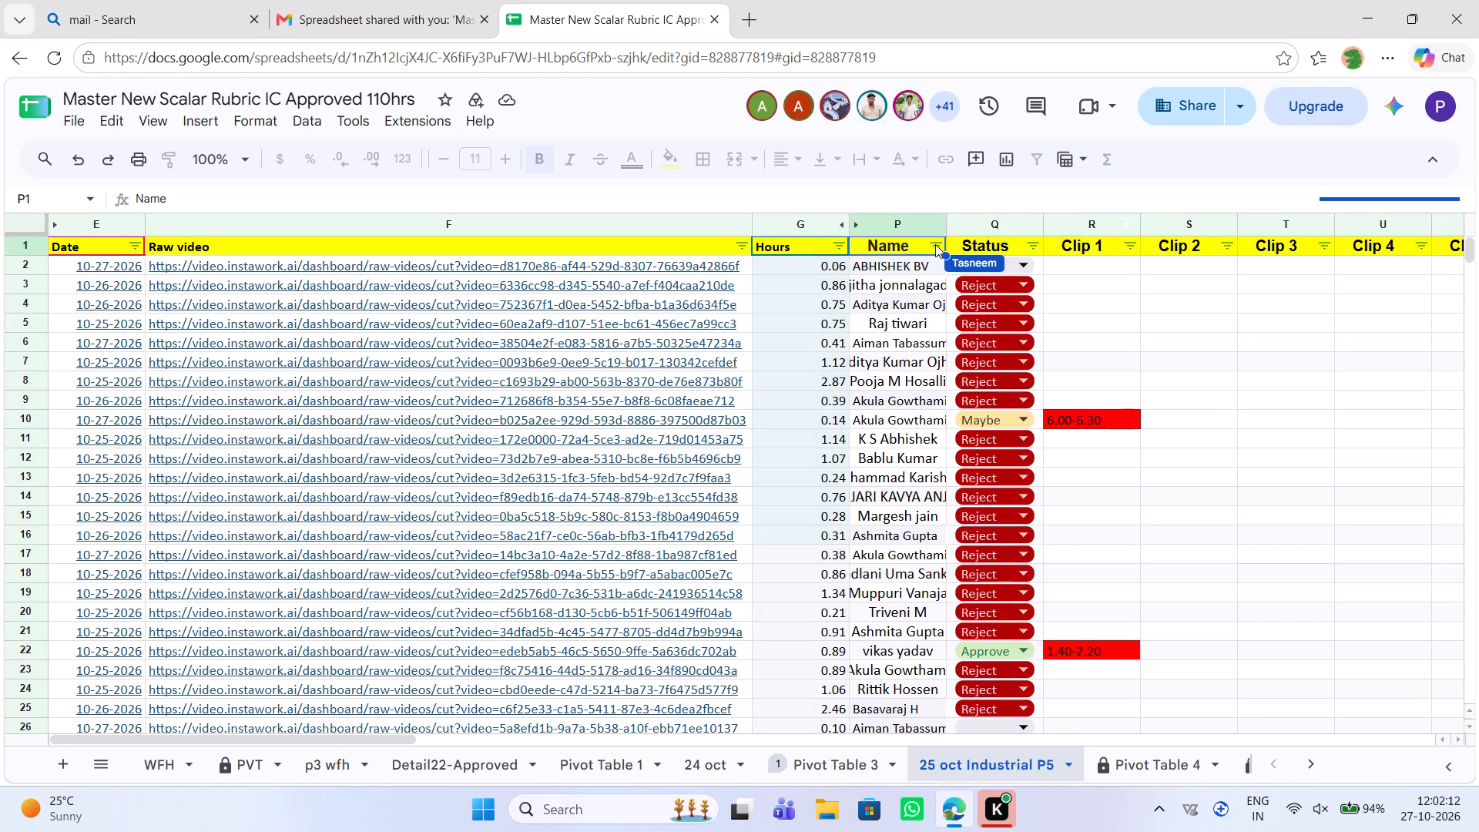
{"action": "left_click", "coordinate": [936, 249]}
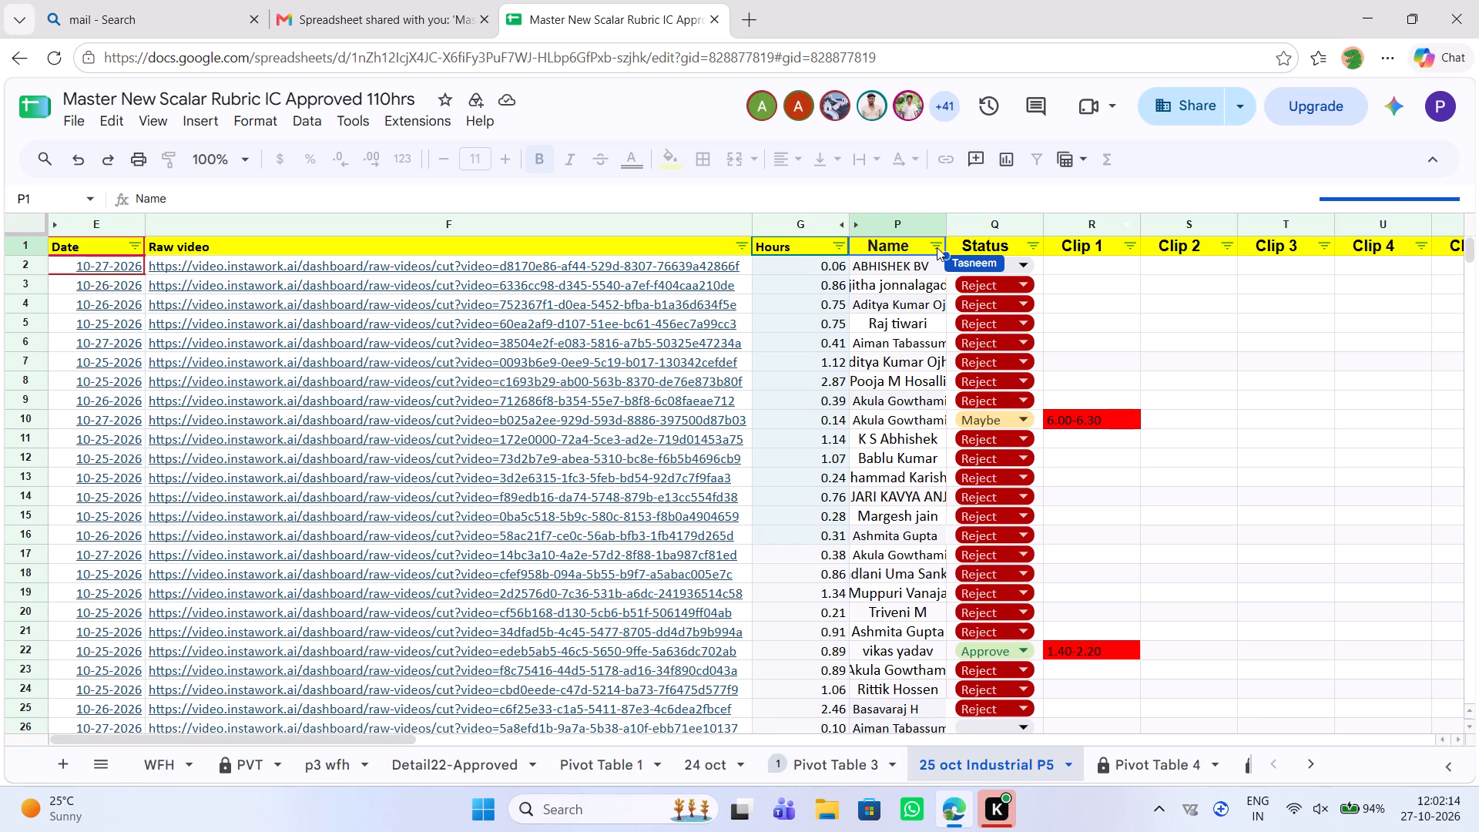
{"action": "left_click", "coordinate": [937, 247]}
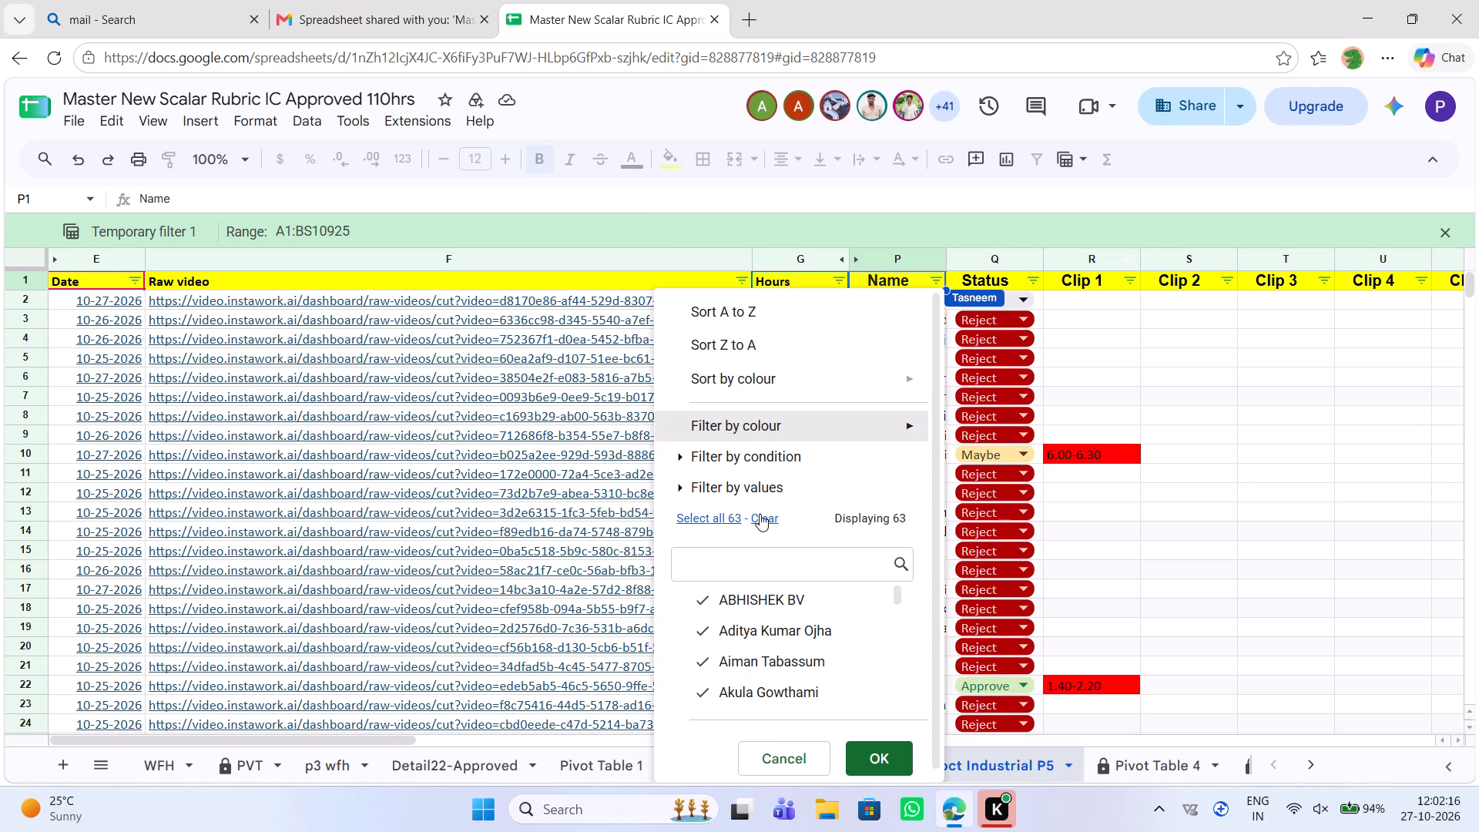
{"action": "left_click", "coordinate": [760, 514]}
{"action": "left_click", "coordinate": [746, 566]}
{"action": "type", "text": "poo"}
{"action": "key", "text": "Return"}
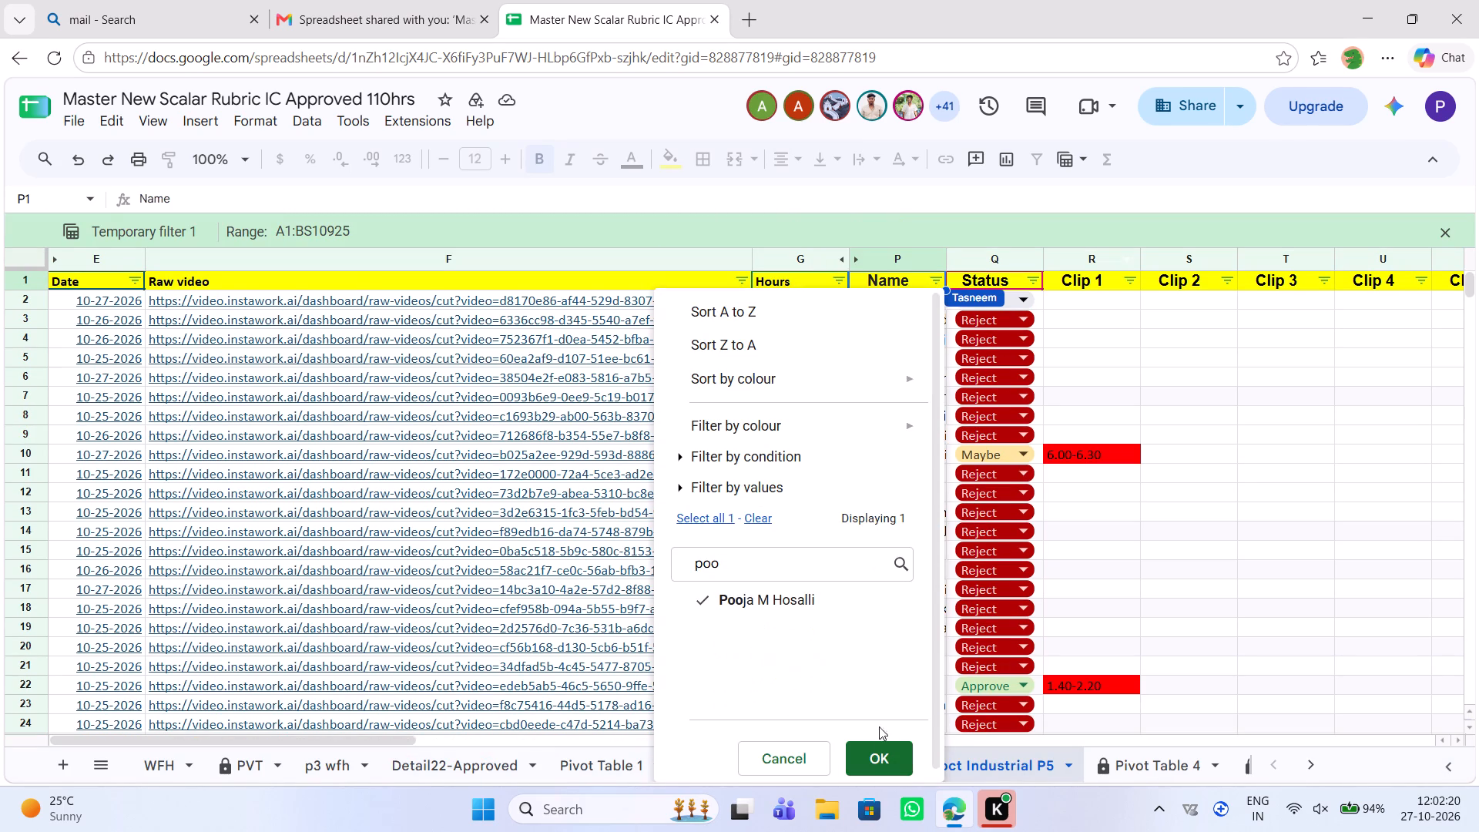
{"action": "left_click", "coordinate": [882, 741]}
Open the linked raw video of row 622, the row with an empty status in the filtered list.
{"action": "scroll", "coordinate": [1115, 638], "scroll_direction": "left", "scroll_amount": 1}
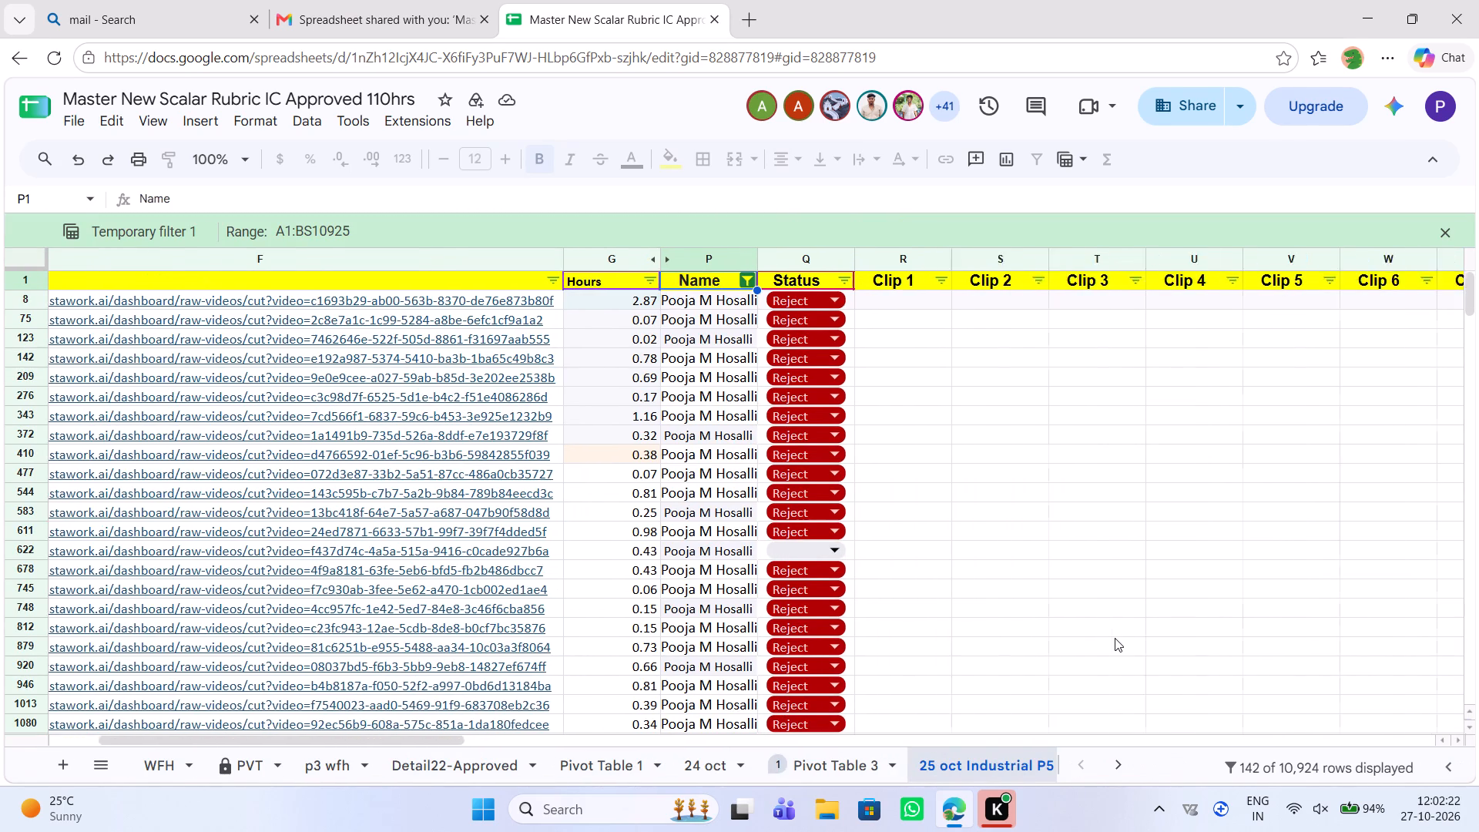
{"action": "scroll", "coordinate": [1115, 638], "scroll_direction": "left", "scroll_amount": 5}
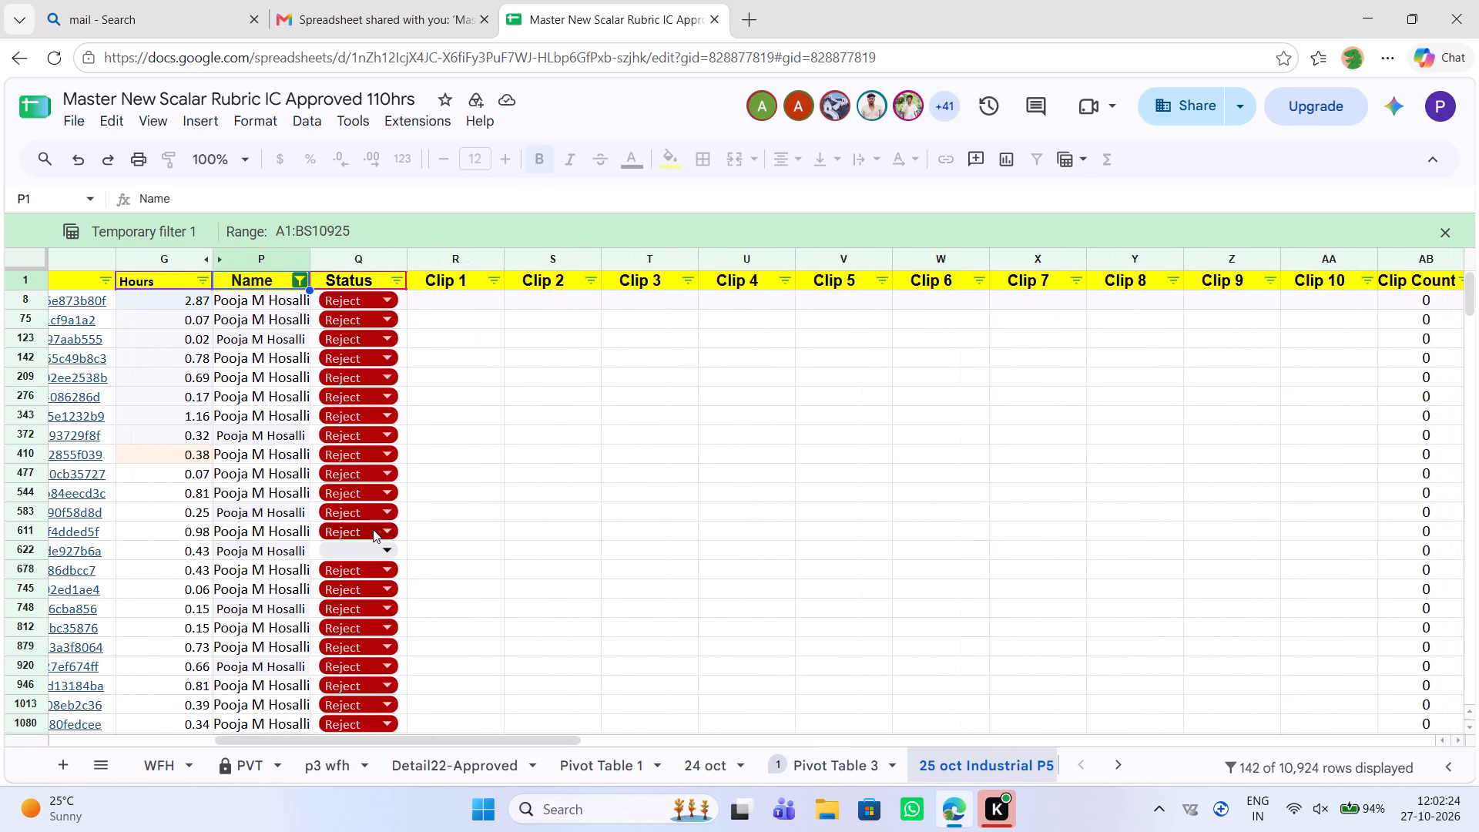
{"action": "left_click", "coordinate": [95, 551]}
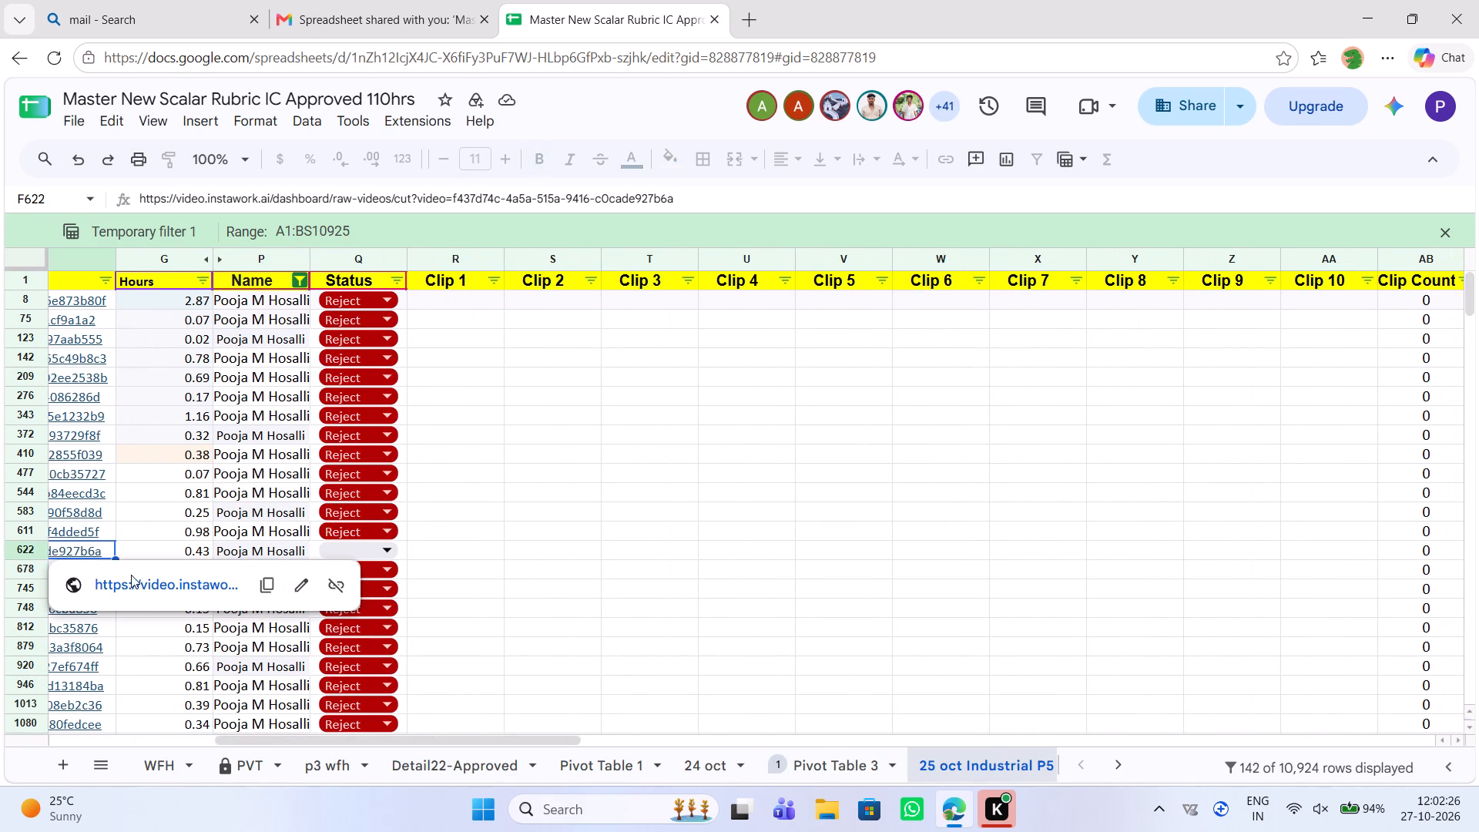
{"action": "left_click", "coordinate": [141, 586]}
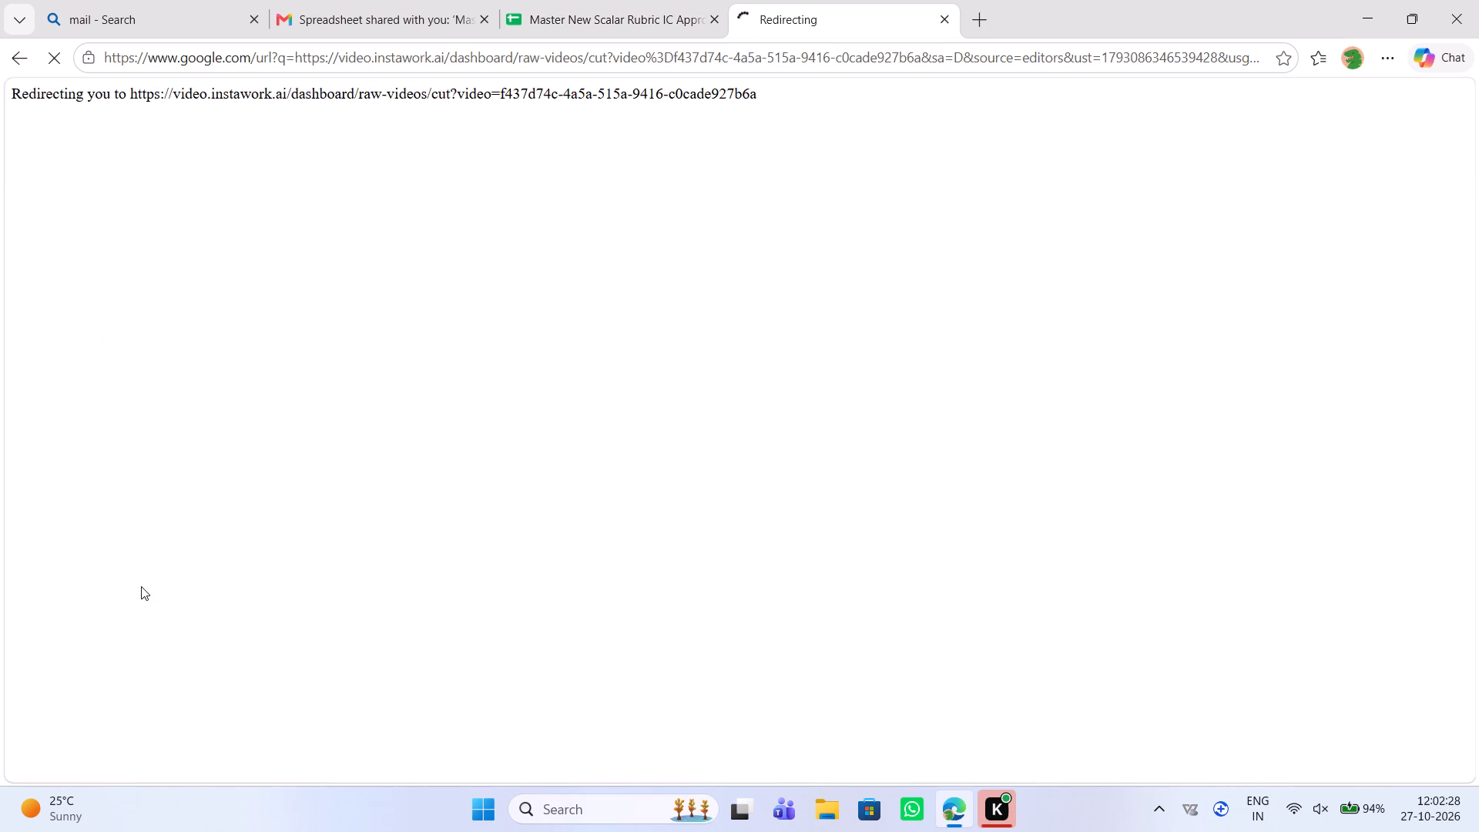
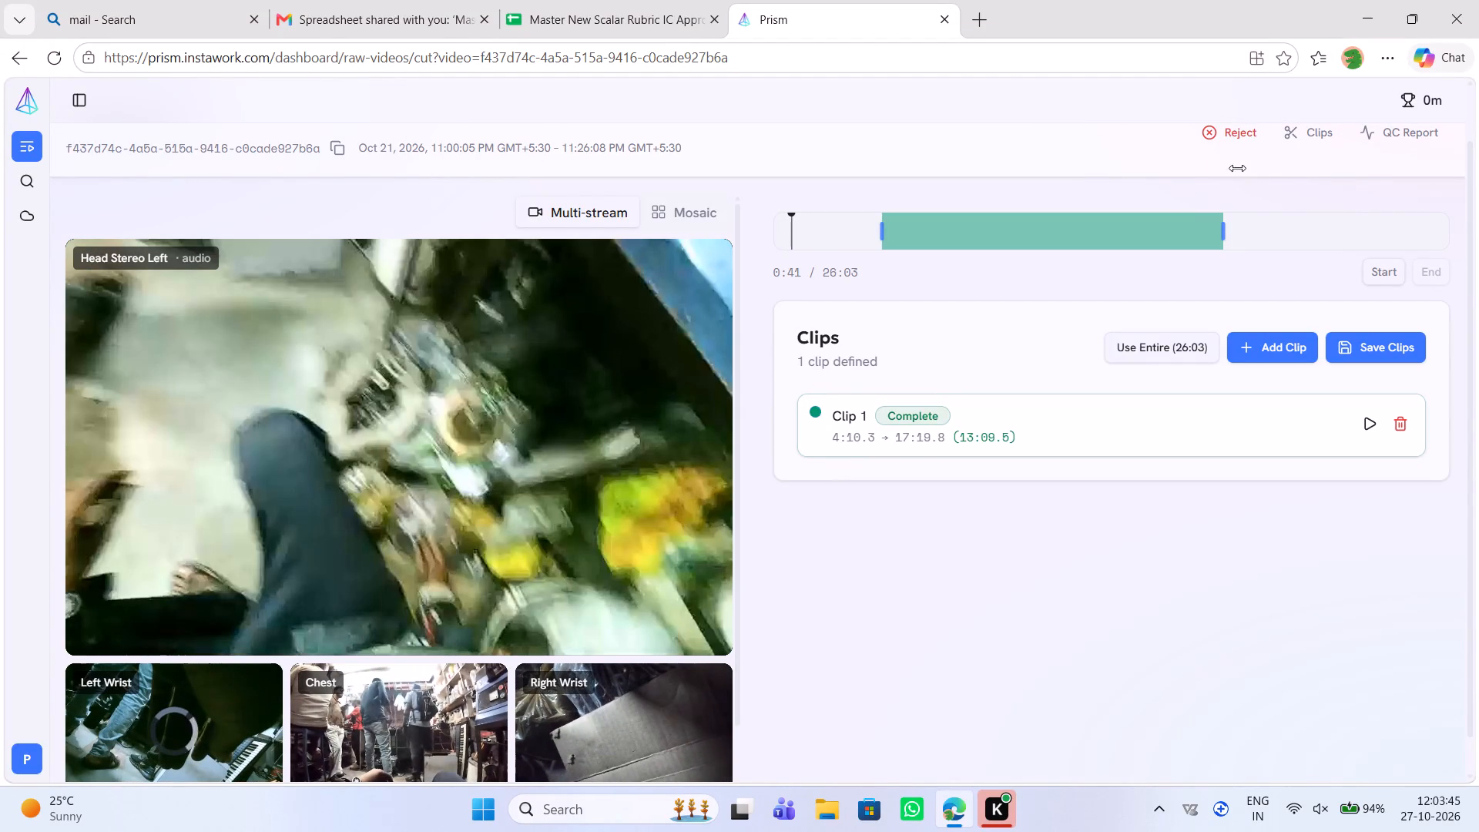
Examine the raw video of row 622 after the defined clip and near its end.
{"action": "left_click", "coordinate": [1259, 226]}
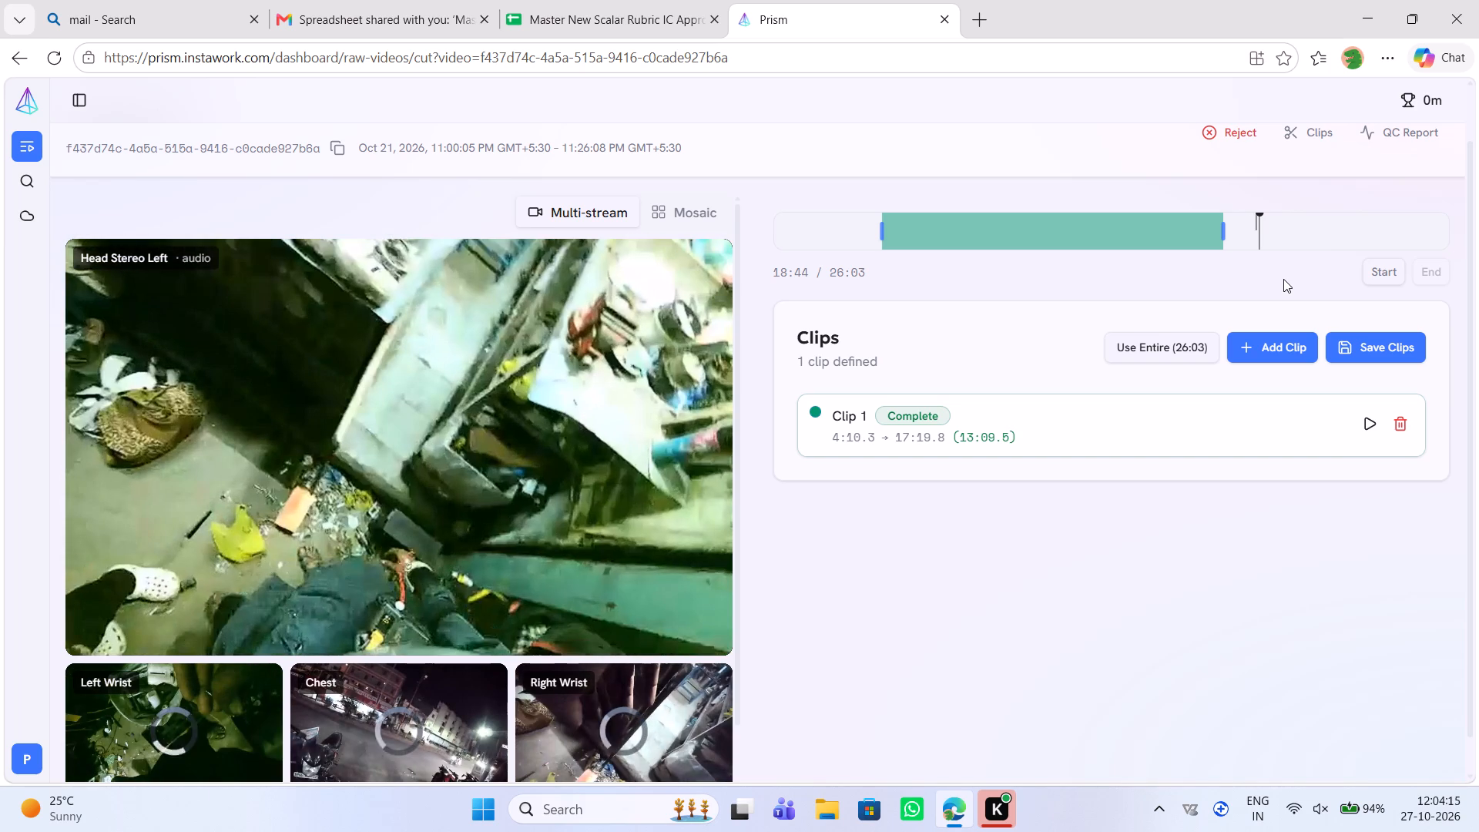
{"action": "left_click", "coordinate": [1263, 278]}
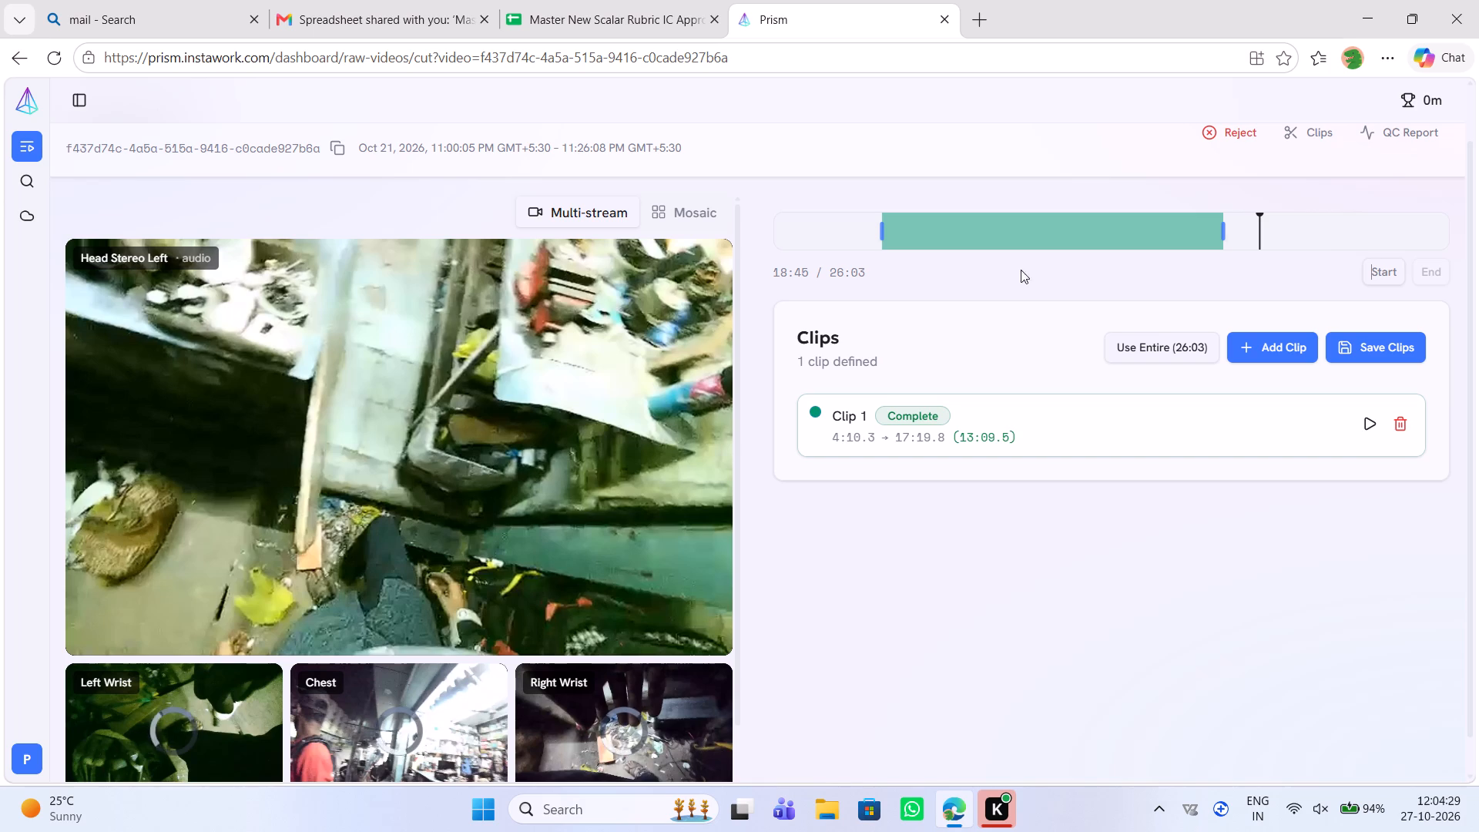
{"action": "scroll", "coordinate": [545, 363], "scroll_direction": "down", "scroll_amount": 1}
{"action": "scroll", "coordinate": [558, 356], "scroll_direction": "up", "scroll_amount": 1}
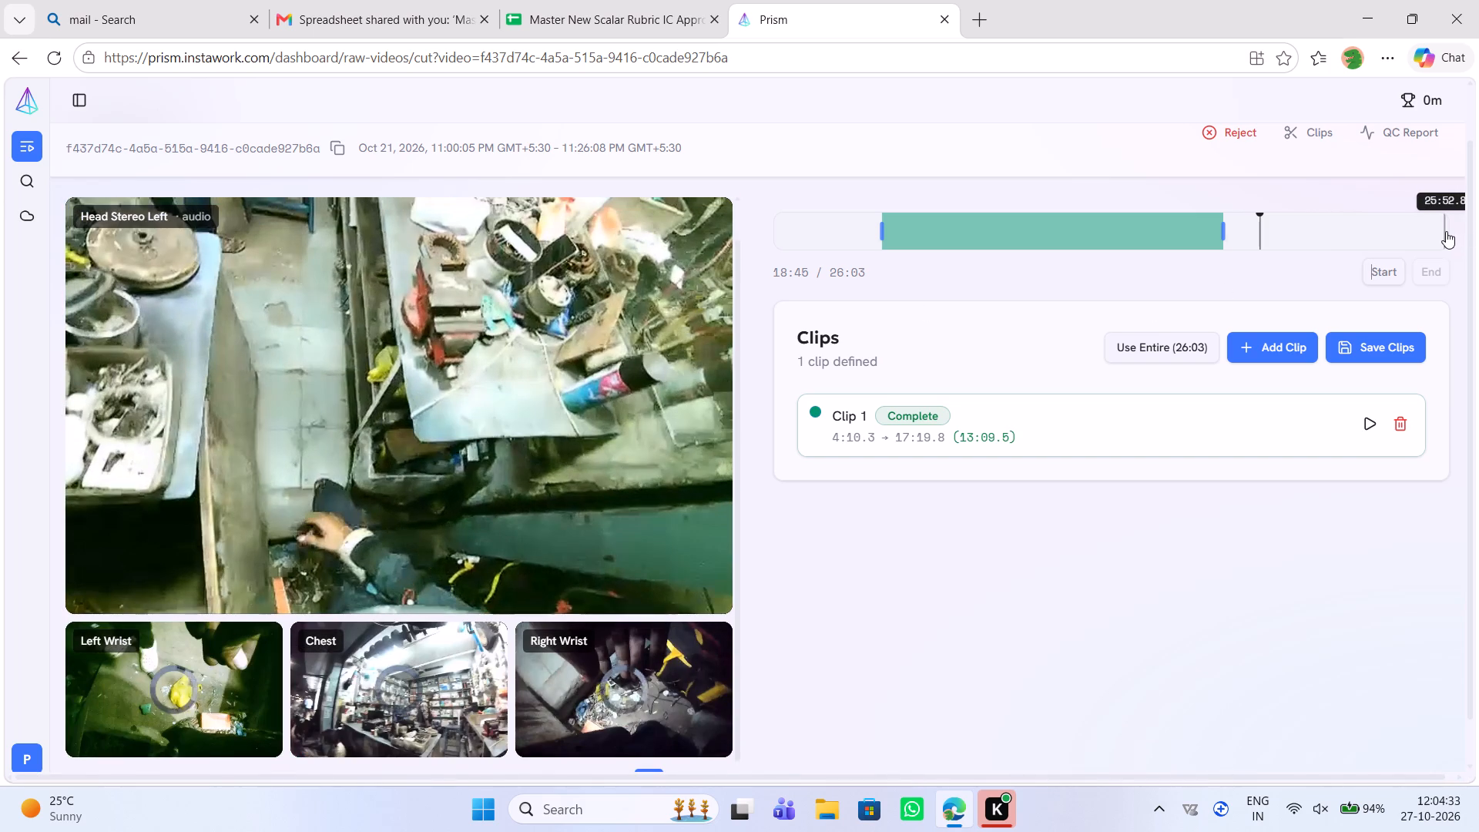
{"action": "left_click", "coordinate": [1446, 231]}
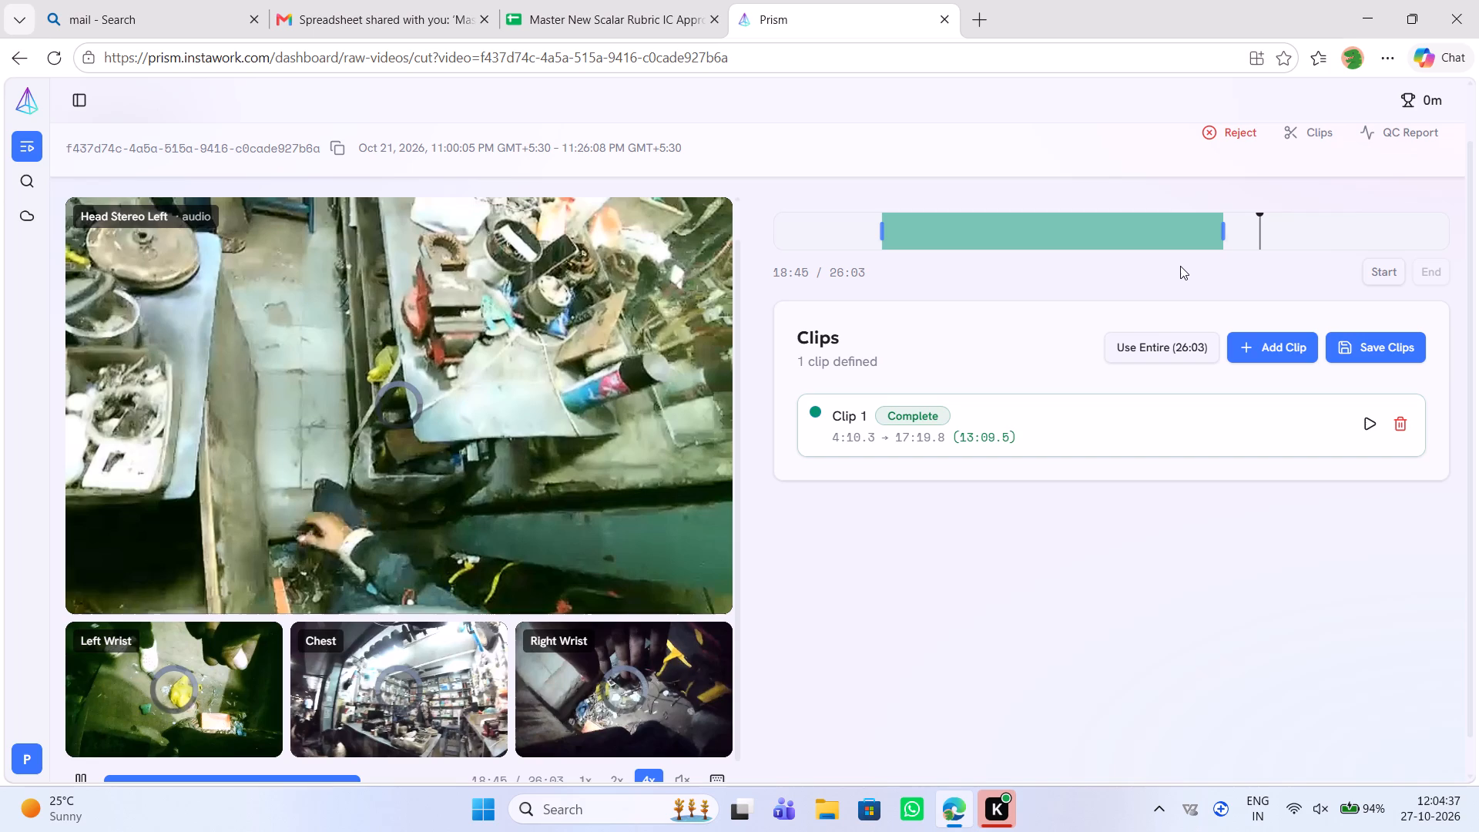
{"action": "left_click", "coordinate": [935, 136]}
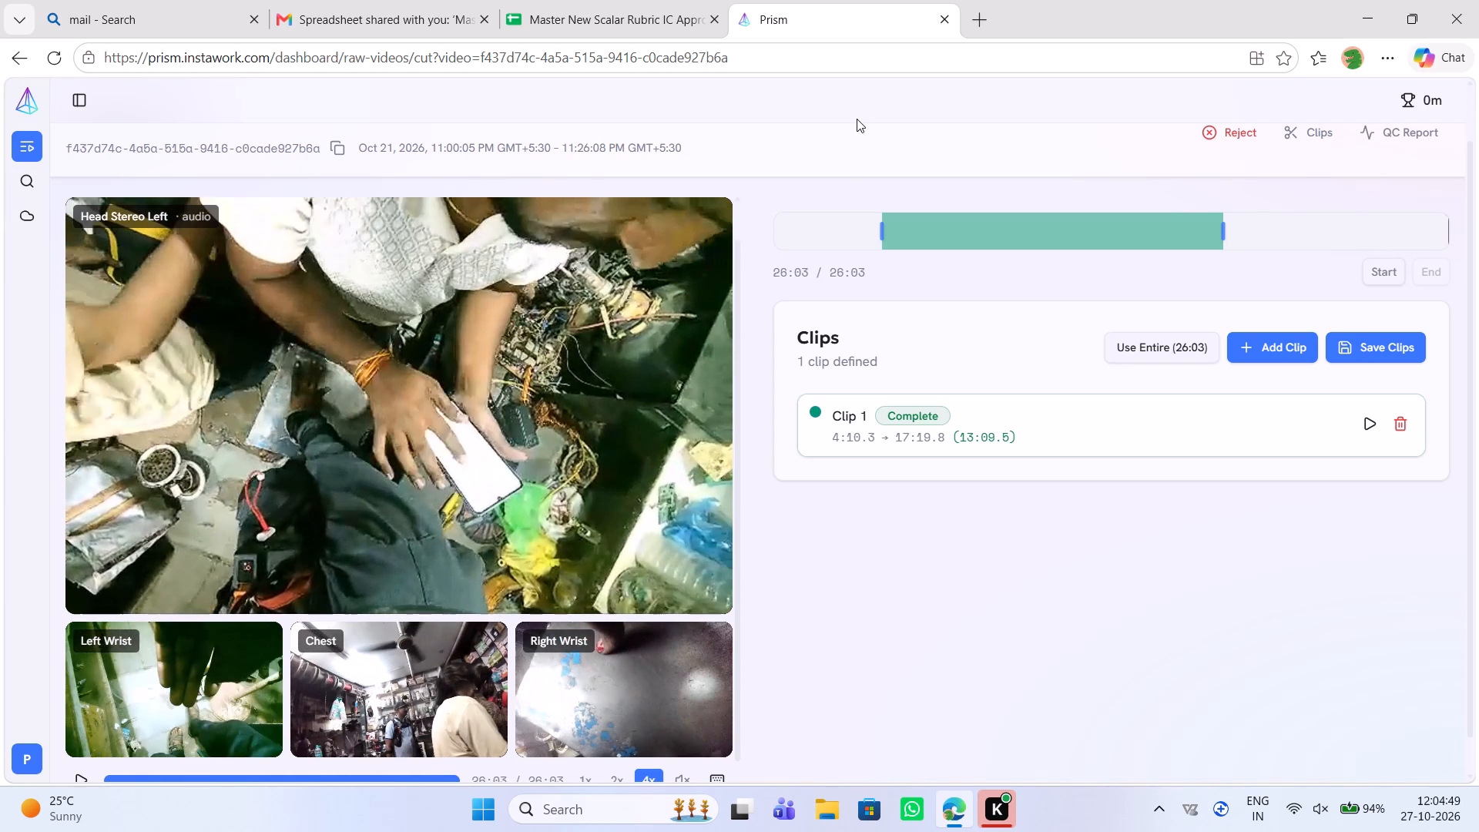
Record row 622 in the sheet as Reject with segment "Hands out of frame", PII Blur No and comment "task invalid".
{"action": "left_click", "coordinate": [617, 19]}
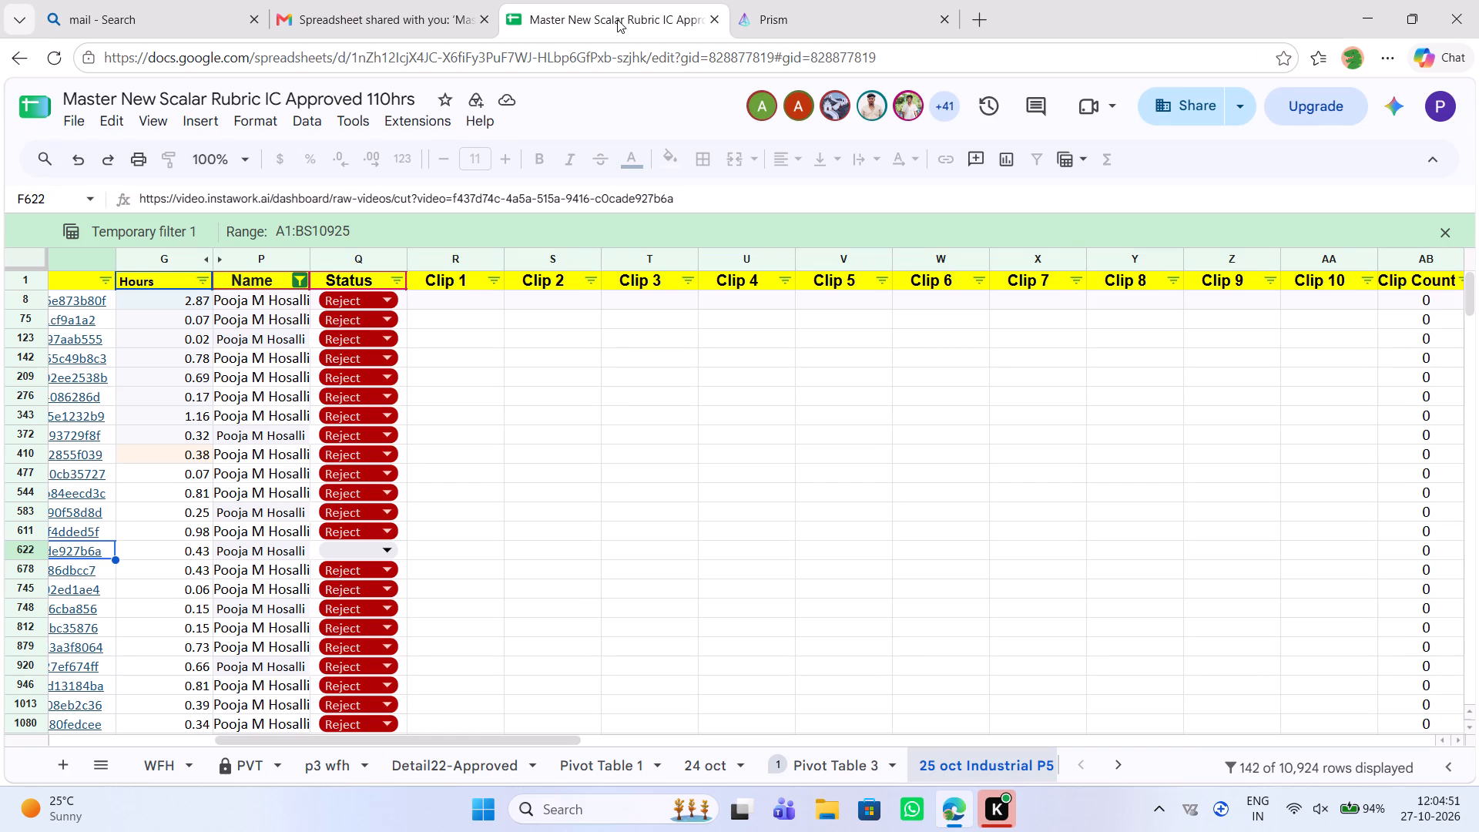
{"action": "left_click", "coordinate": [388, 552]}
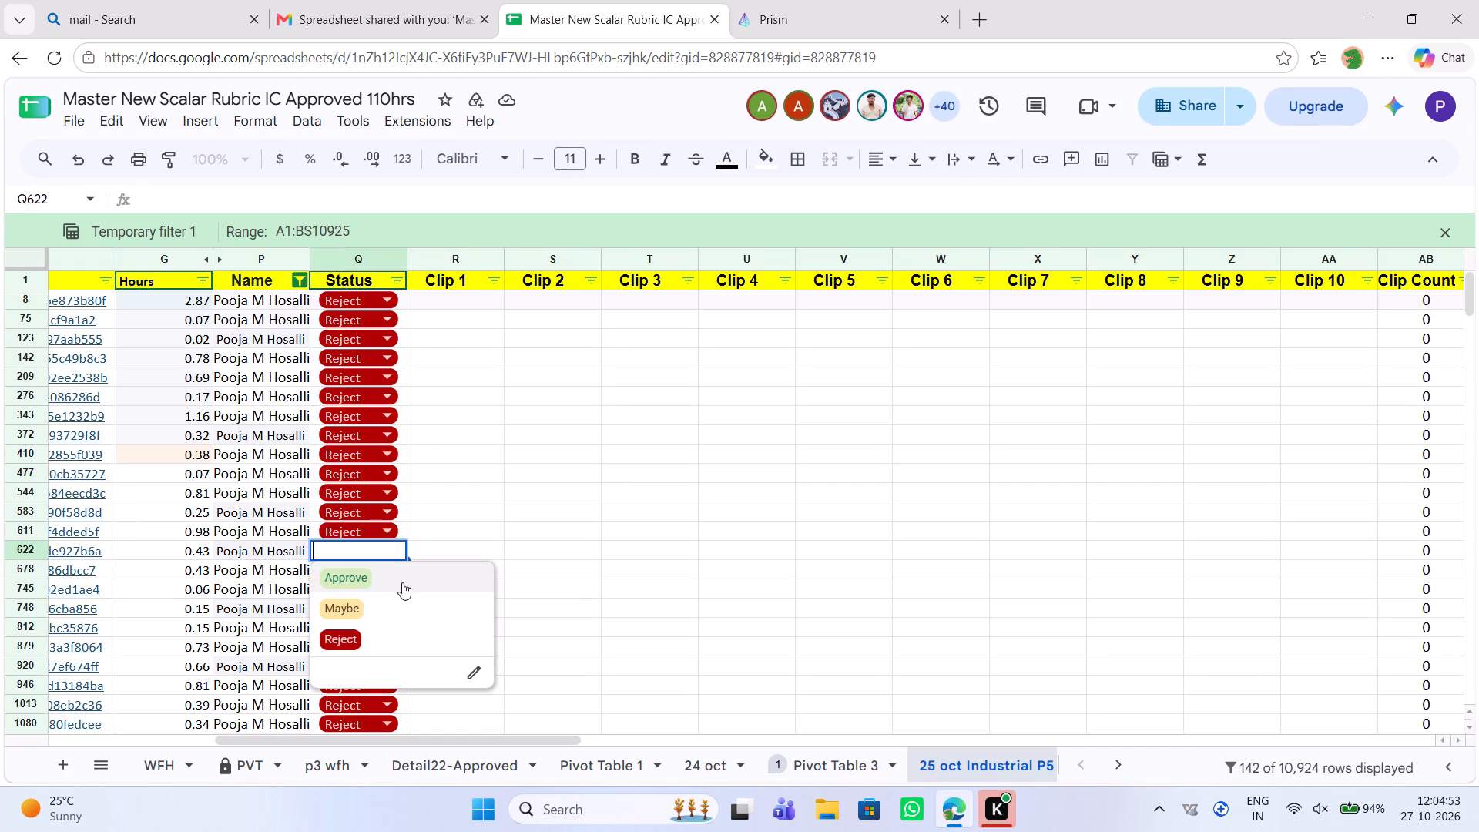
{"action": "left_click", "coordinate": [426, 642]}
{"action": "scroll", "coordinate": [765, 639], "scroll_direction": "left", "scroll_amount": 6}
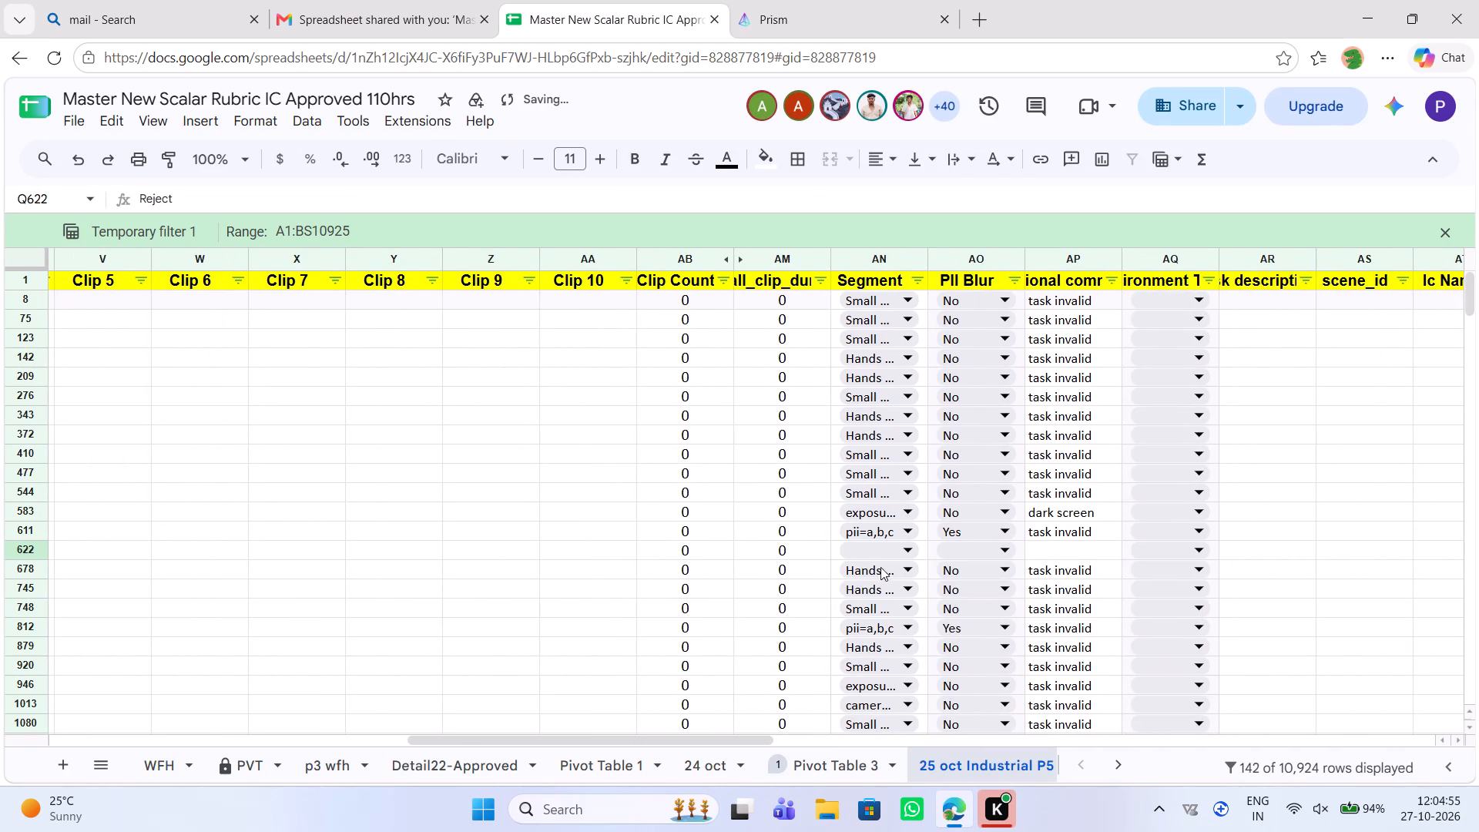
{"action": "left_click", "coordinate": [881, 559]}
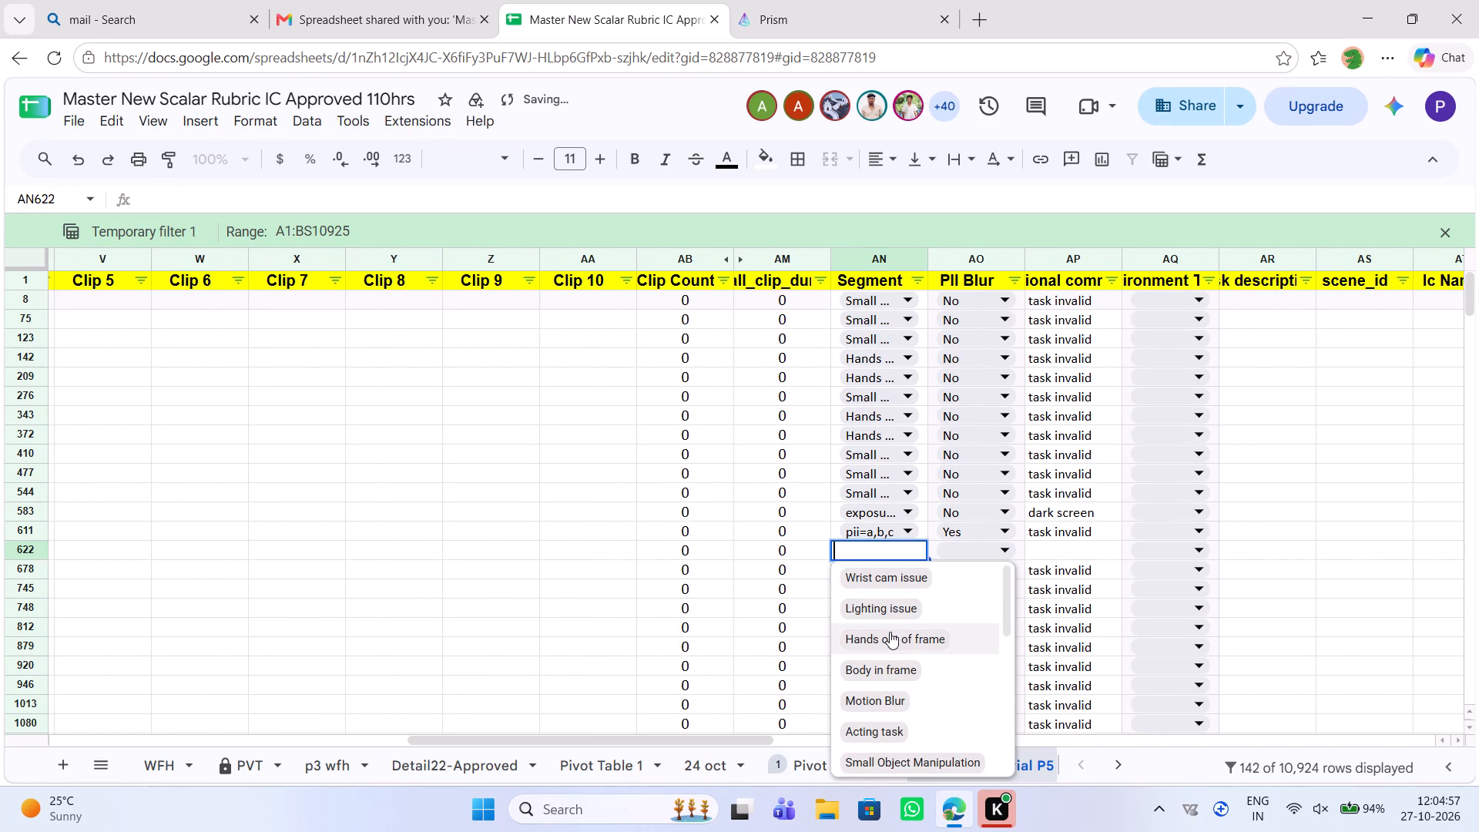
{"action": "left_click", "coordinate": [890, 632]}
{"action": "left_click", "coordinate": [1004, 560]}
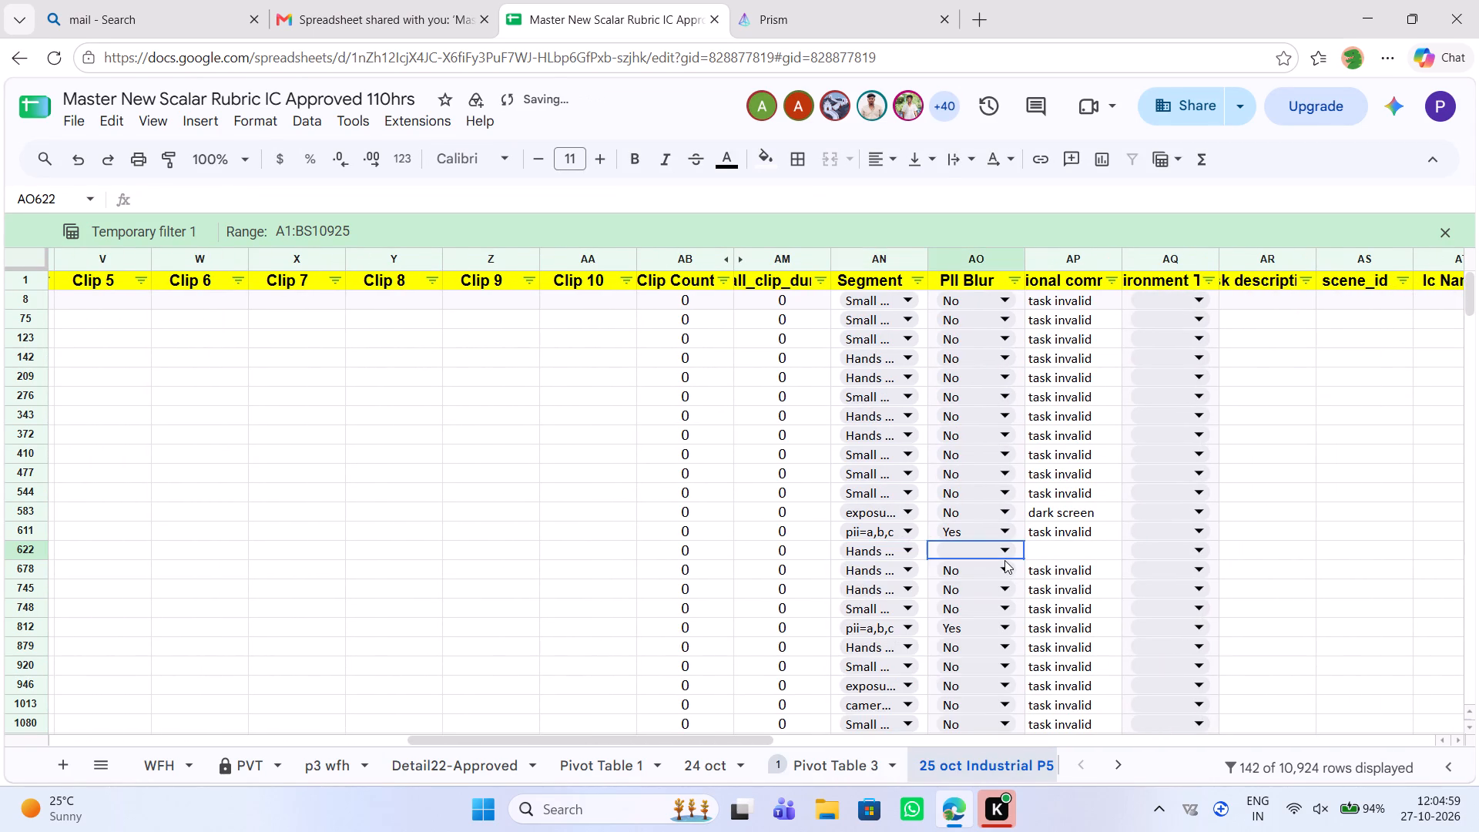
{"action": "left_click", "coordinate": [1006, 549]}
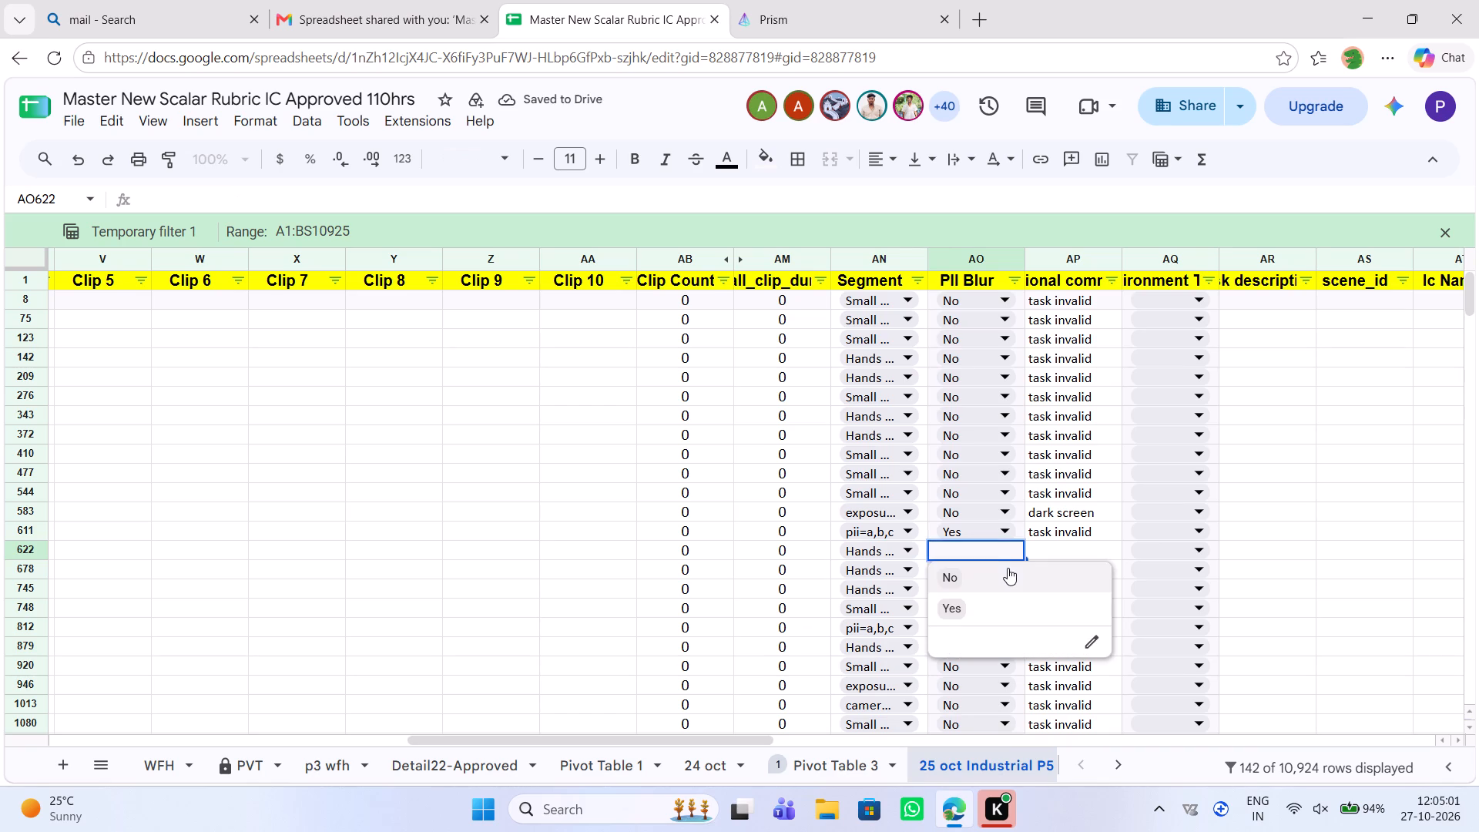
{"action": "left_click", "coordinate": [1008, 568]}
{"action": "left_click", "coordinate": [1070, 545]}
{"action": "key", "text": "ctrl+v"}
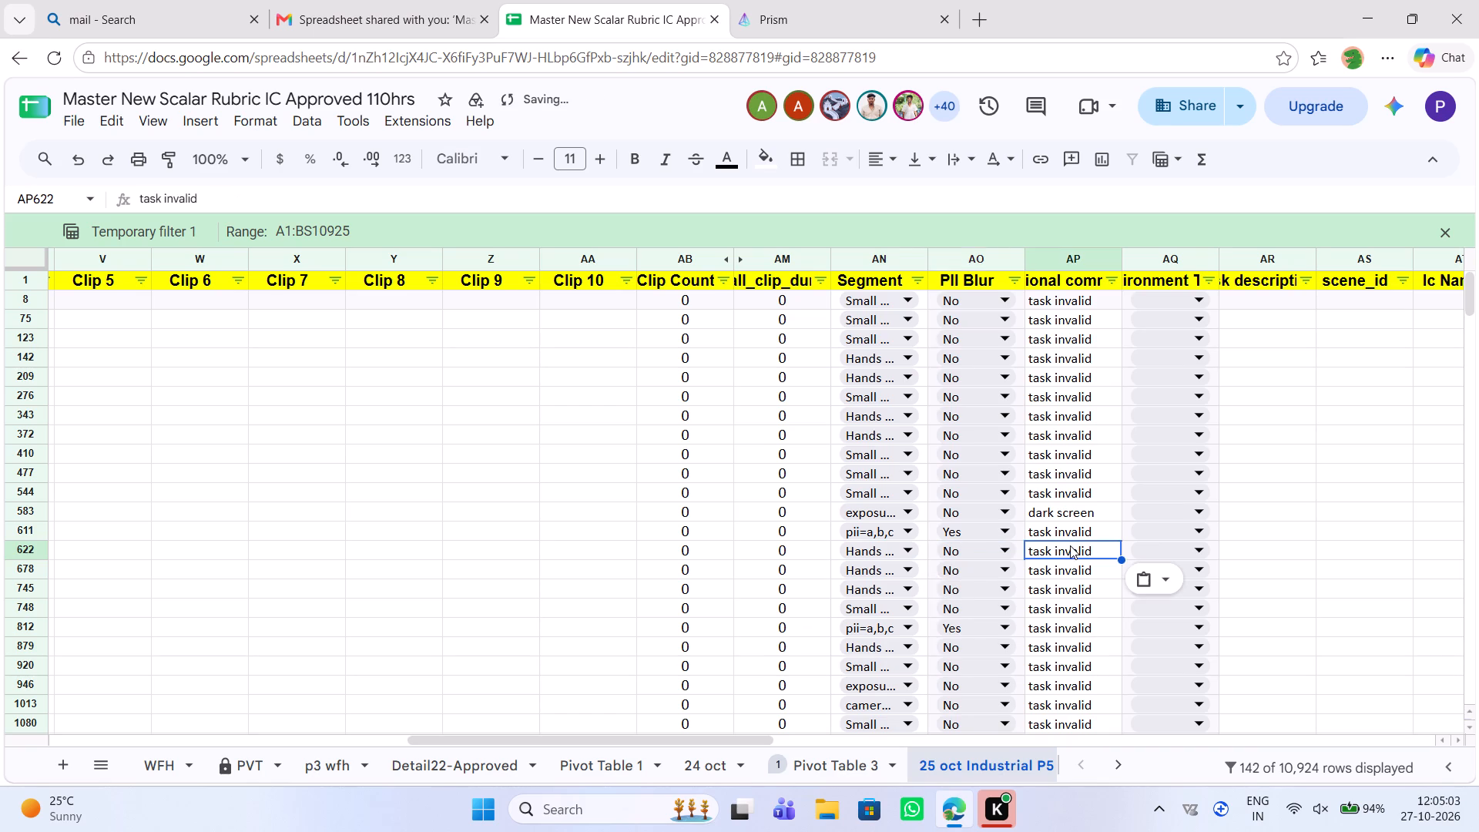
Close the reviewed video and open the linked raw video of row 1225, the next filtered row with an empty status.
{"action": "scroll", "coordinate": [431, 529], "scroll_direction": "right", "scroll_amount": 6}
{"action": "scroll", "coordinate": [431, 529], "scroll_direction": "left", "scroll_amount": 2}
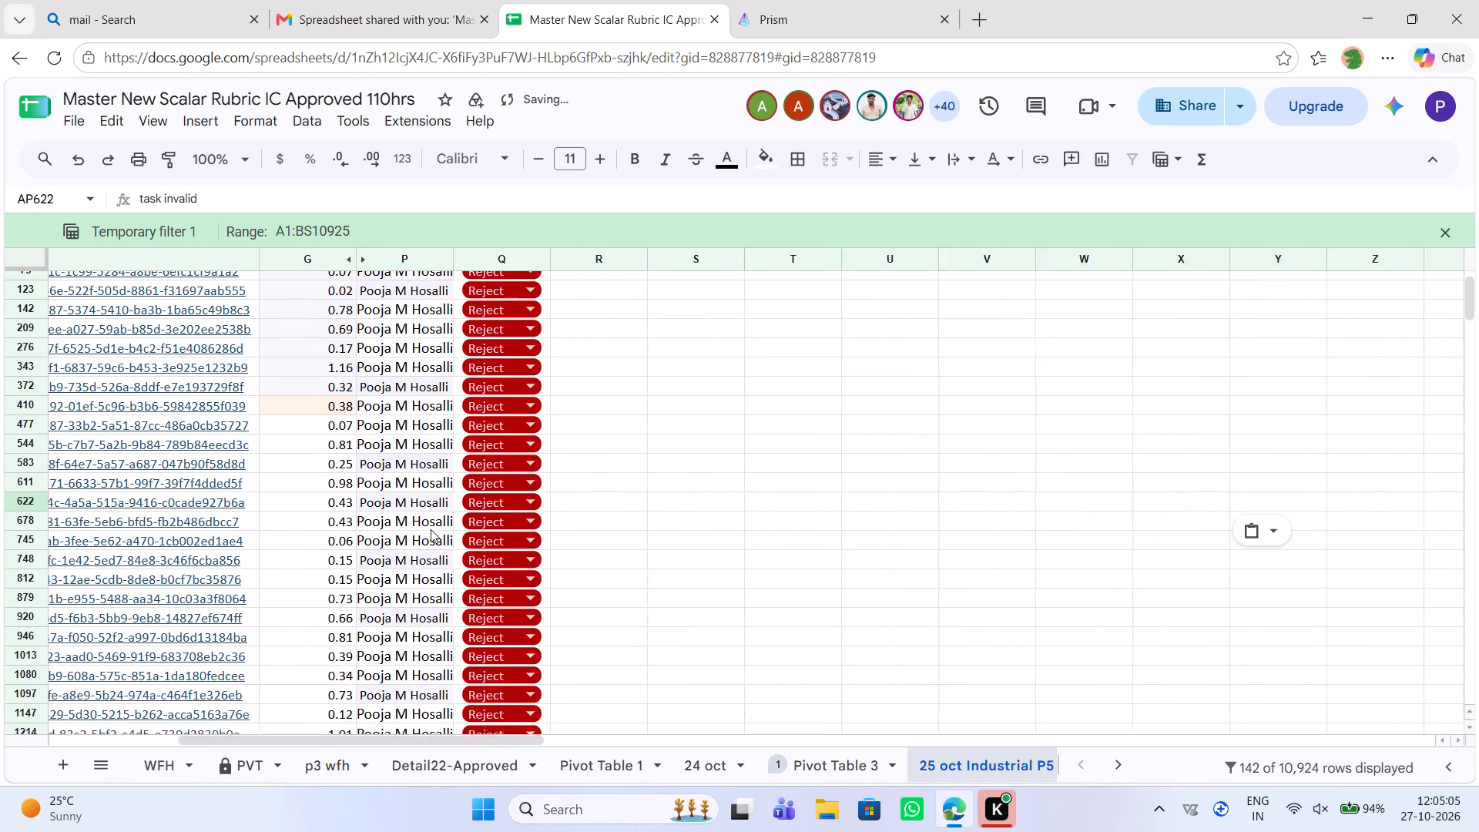
{"action": "scroll", "coordinate": [431, 529], "scroll_direction": "left", "scroll_amount": 1}
{"action": "scroll", "coordinate": [431, 529], "scroll_direction": "down", "scroll_amount": 3}
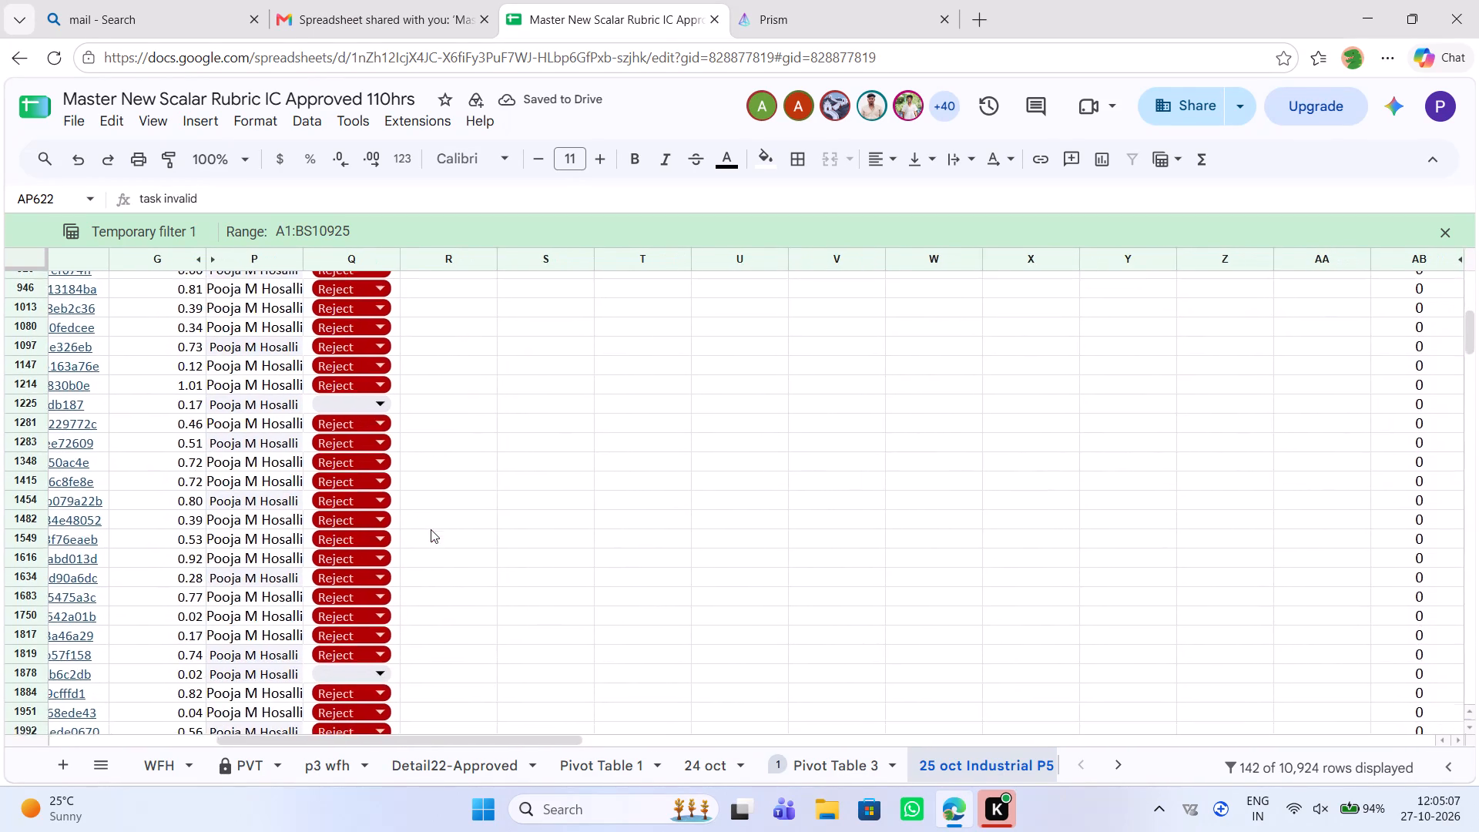
{"action": "scroll", "coordinate": [431, 529], "scroll_direction": "down", "scroll_amount": 1}
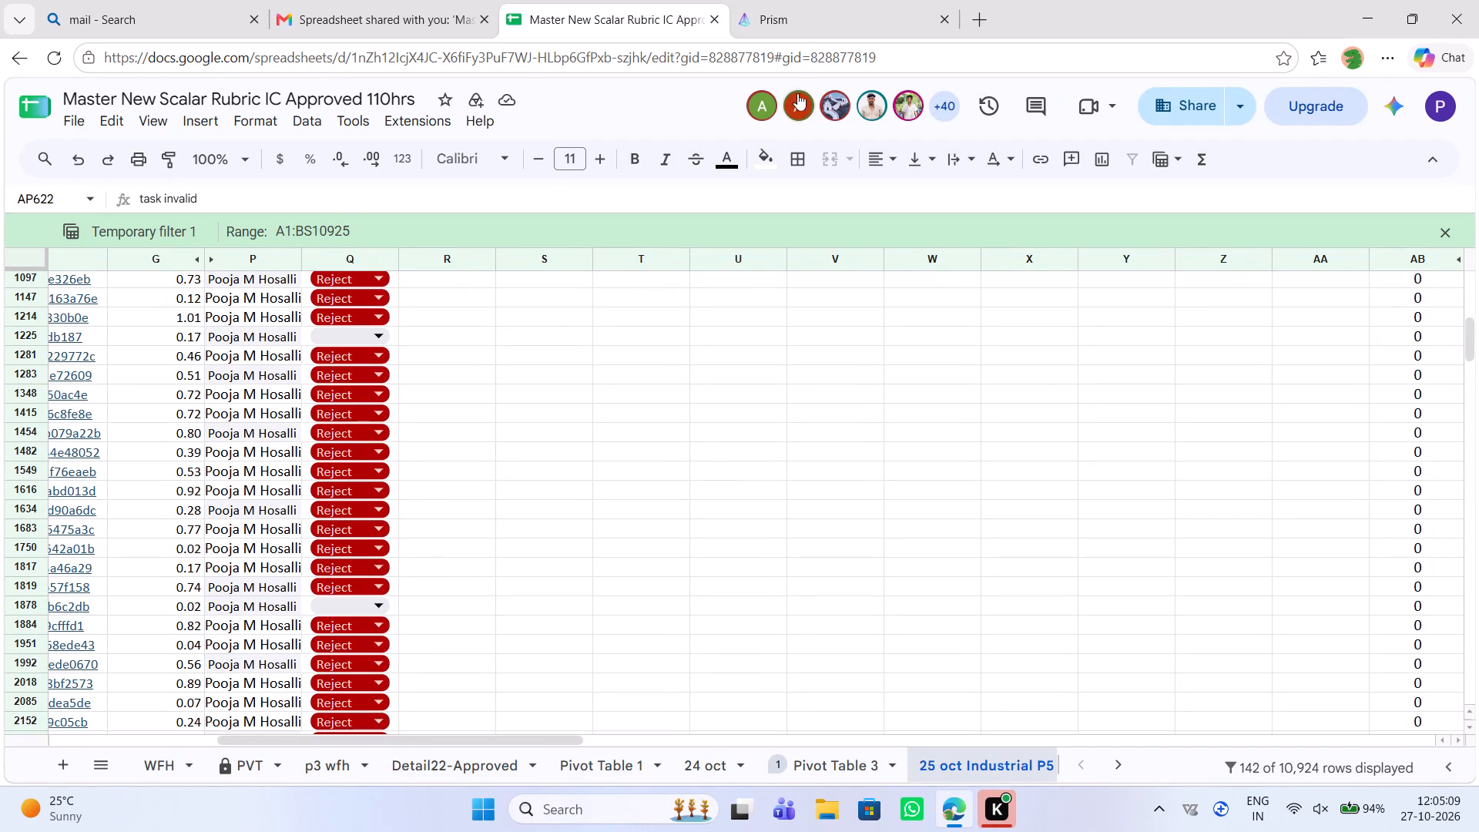
{"action": "left_click", "coordinate": [806, 18]}
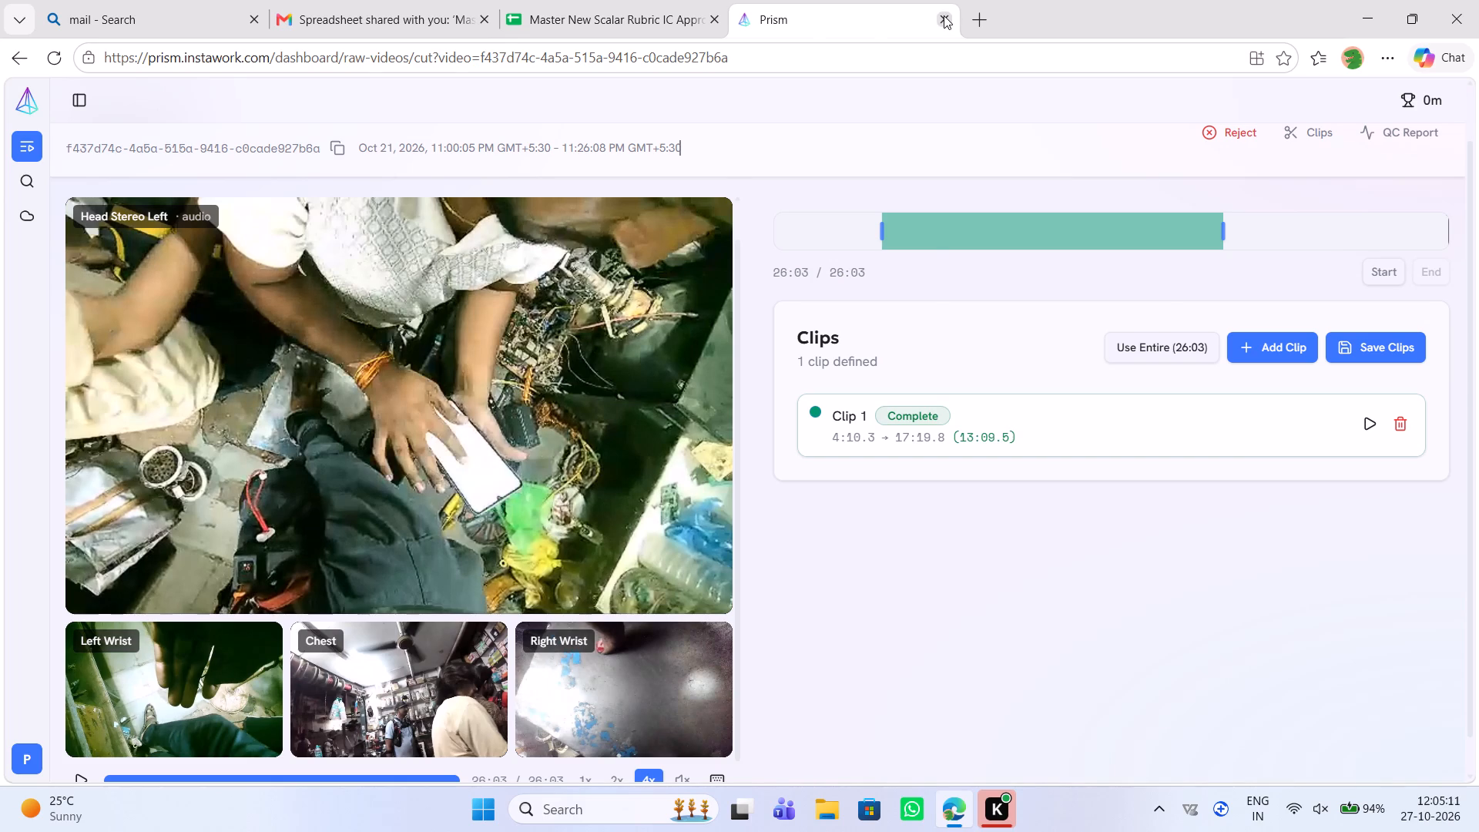
{"action": "left_click", "coordinate": [944, 15]}
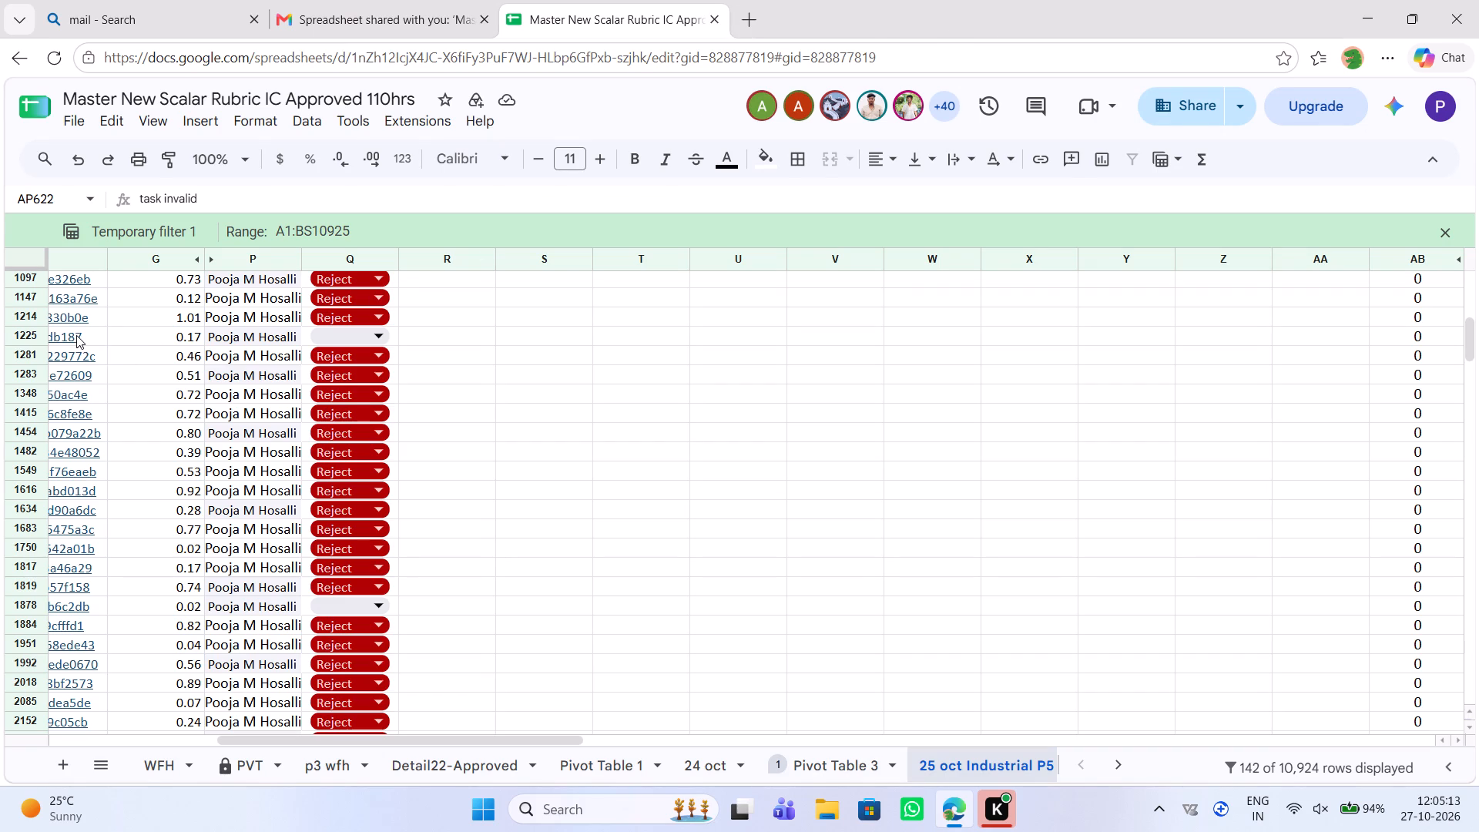
{"action": "left_click", "coordinate": [76, 335]}
{"action": "left_click", "coordinate": [142, 365]}
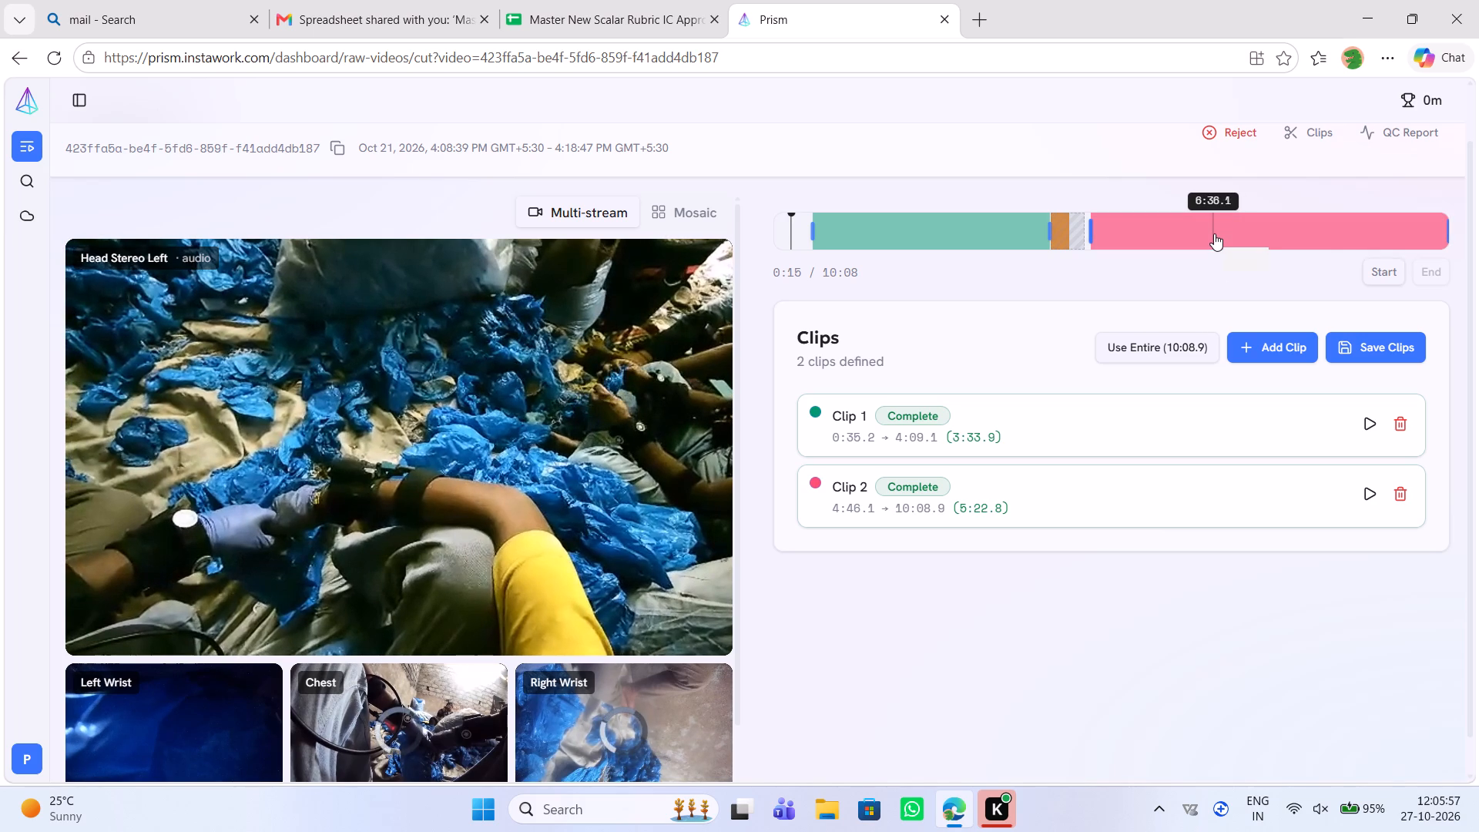
Examine the raw video of row 1225 in the middle and near the end of its second clip.
{"action": "left_click", "coordinate": [1214, 233]}
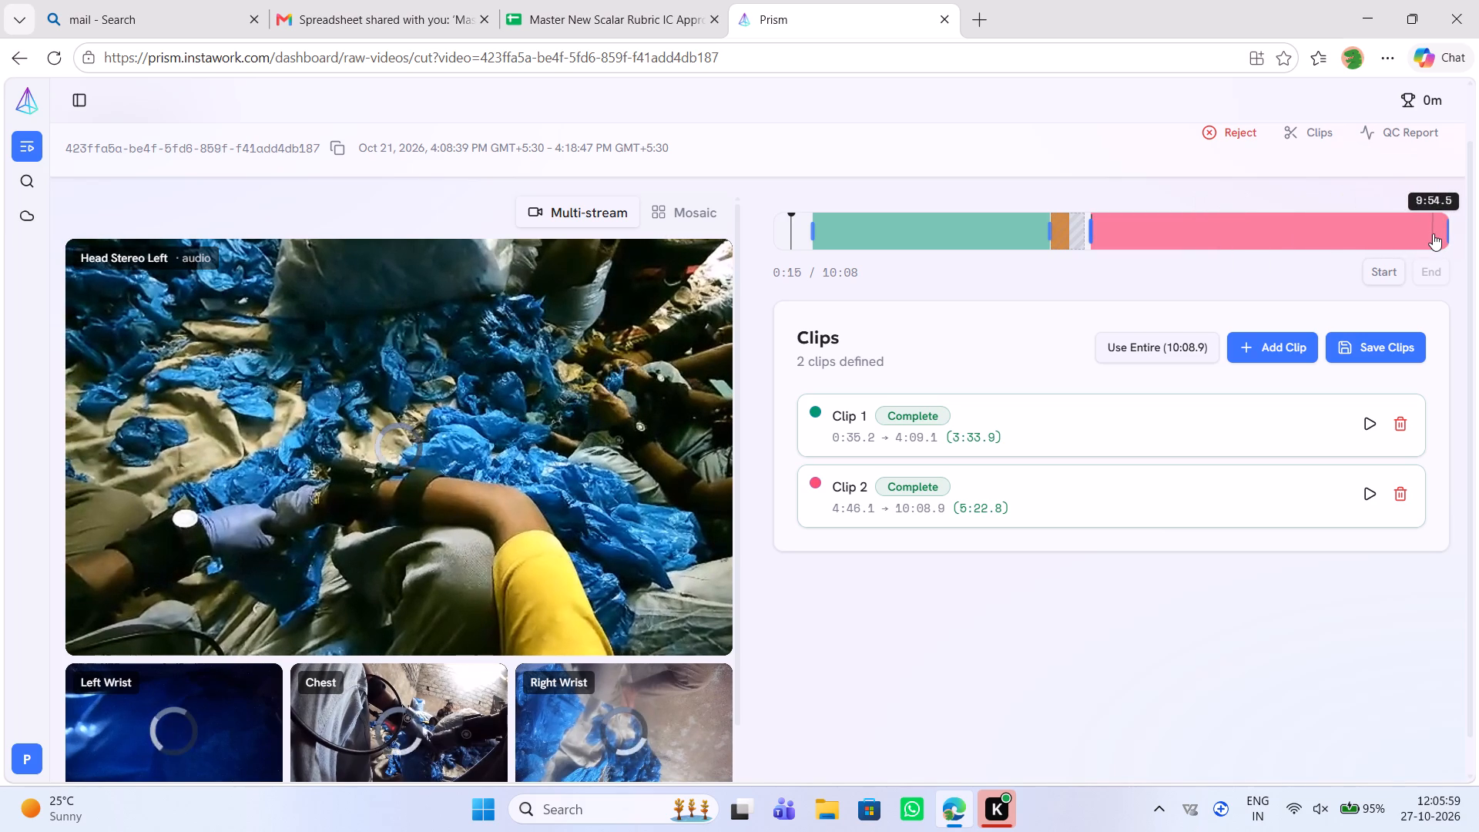
{"action": "left_click", "coordinate": [1433, 233]}
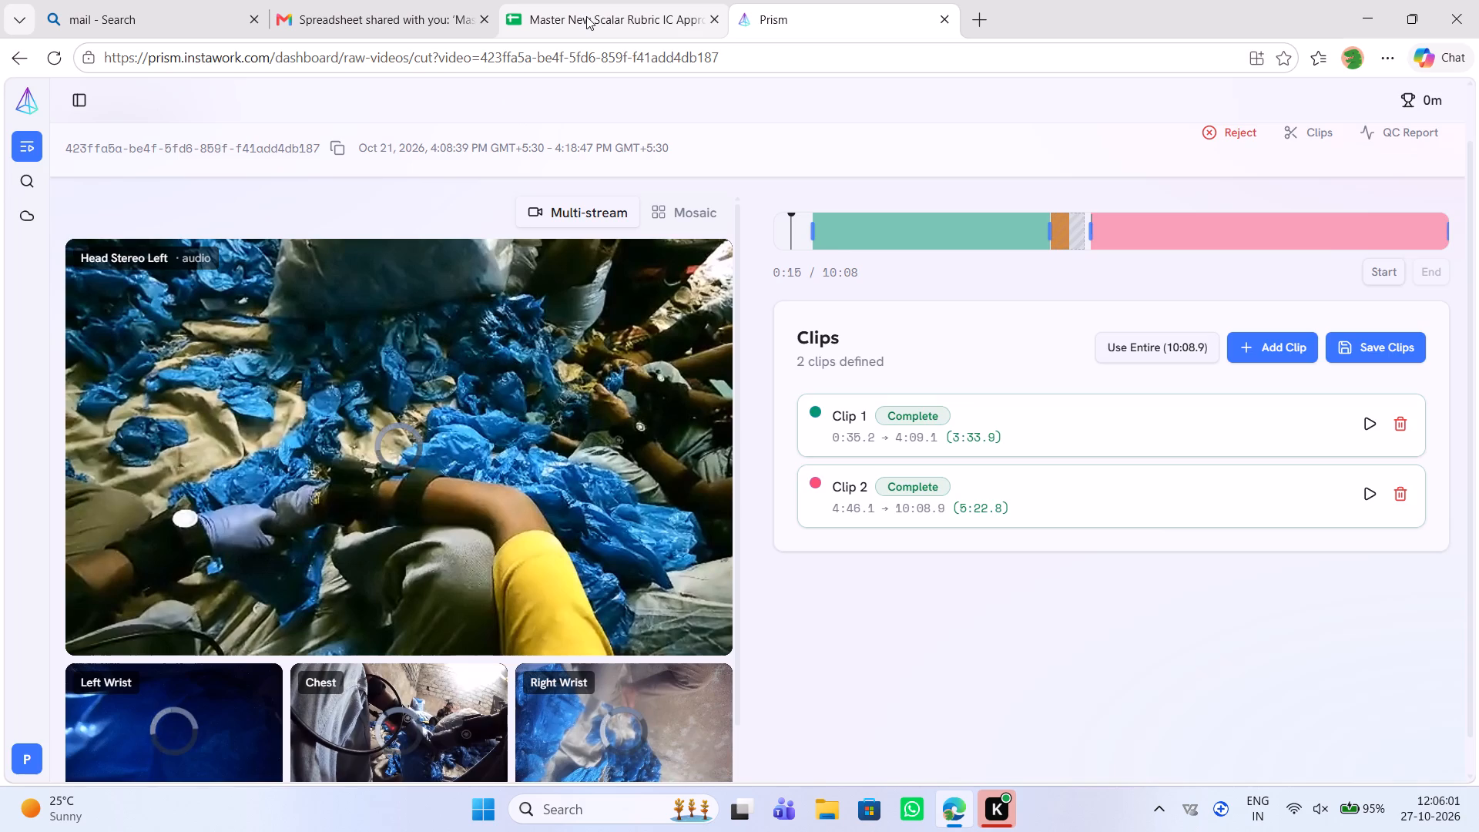
Record row 1225 as Reject with segment "Small Object Manipulation", PII Blur No and comment "task invalid", rechecking its video for the reason.
{"action": "left_click", "coordinate": [586, 16]}
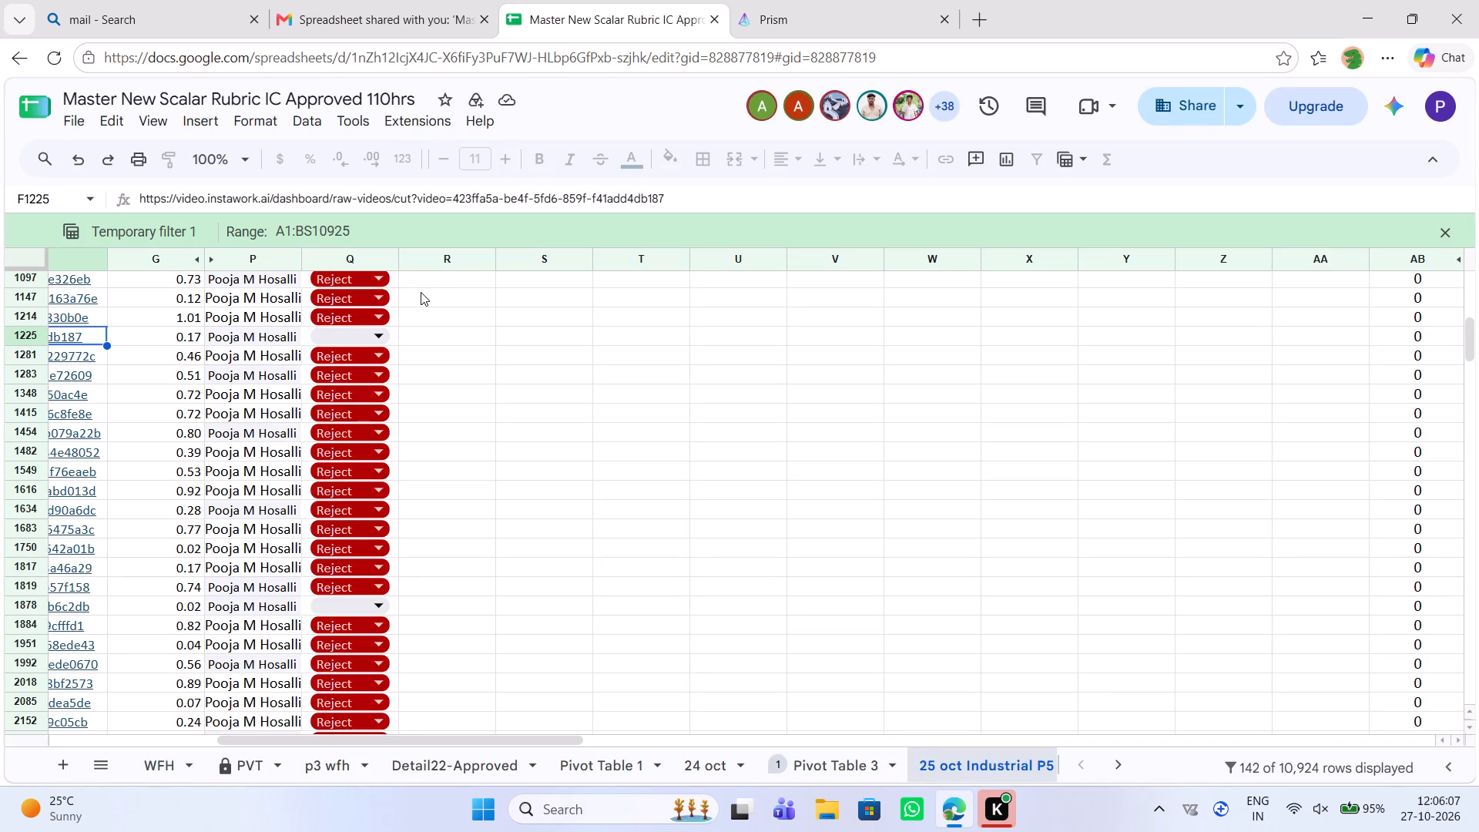
{"action": "left_click", "coordinate": [382, 335]}
{"action": "left_click", "coordinate": [403, 418]}
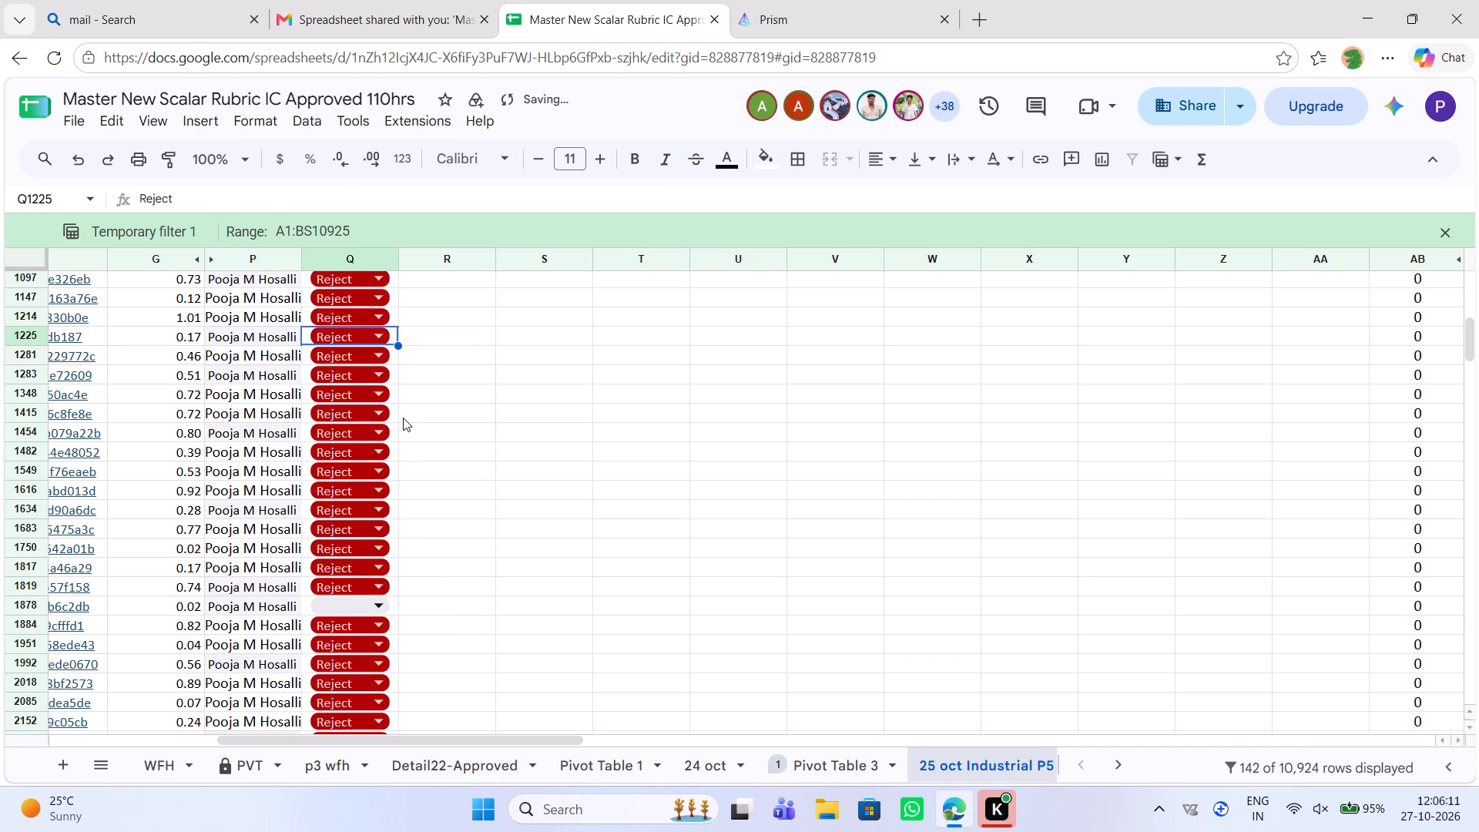
{"action": "left_click", "coordinate": [865, 39]}
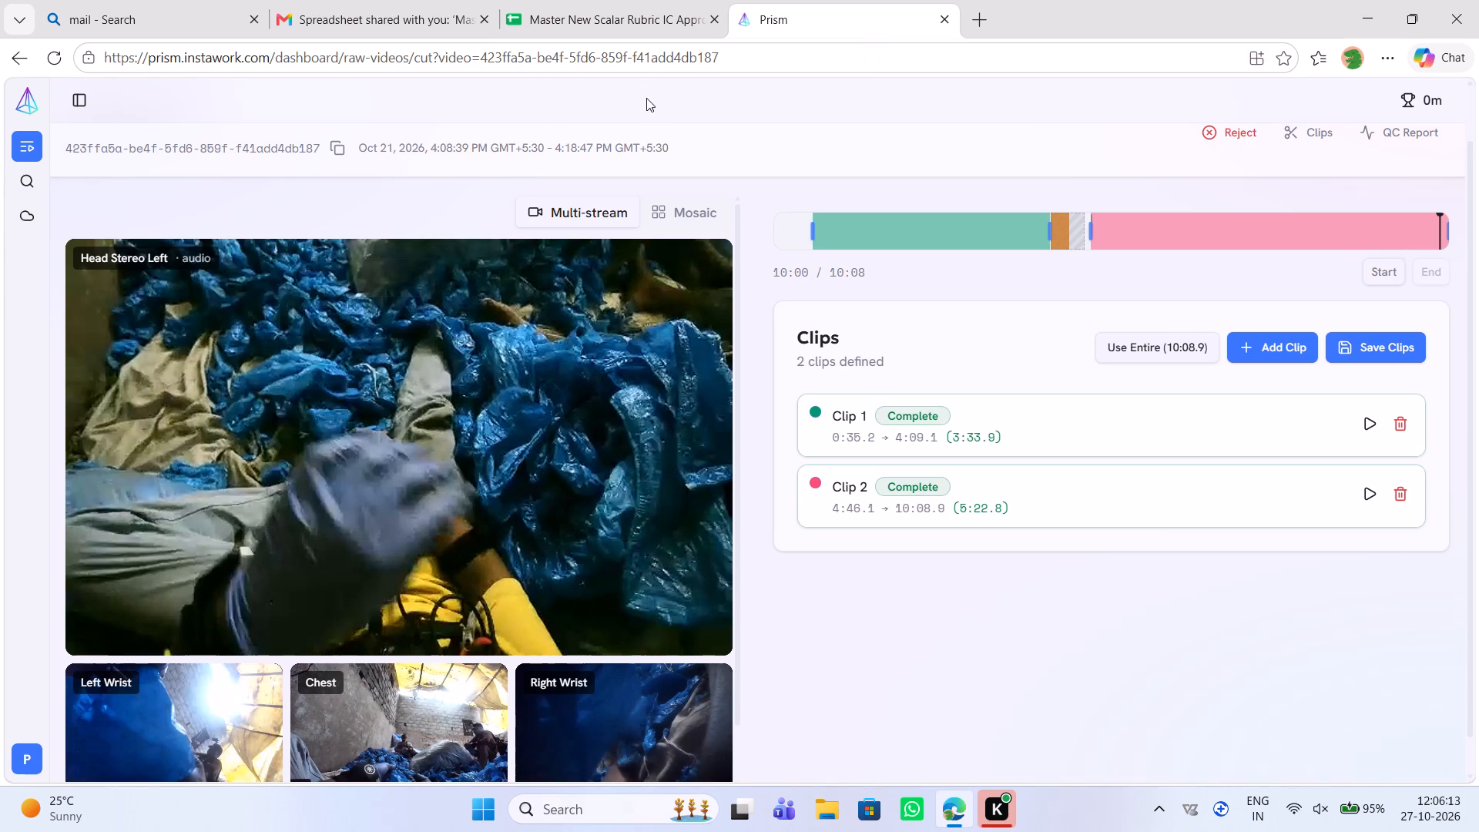
{"action": "left_click", "coordinate": [631, 22]}
{"action": "scroll", "coordinate": [793, 367], "scroll_direction": "left", "scroll_amount": 6}
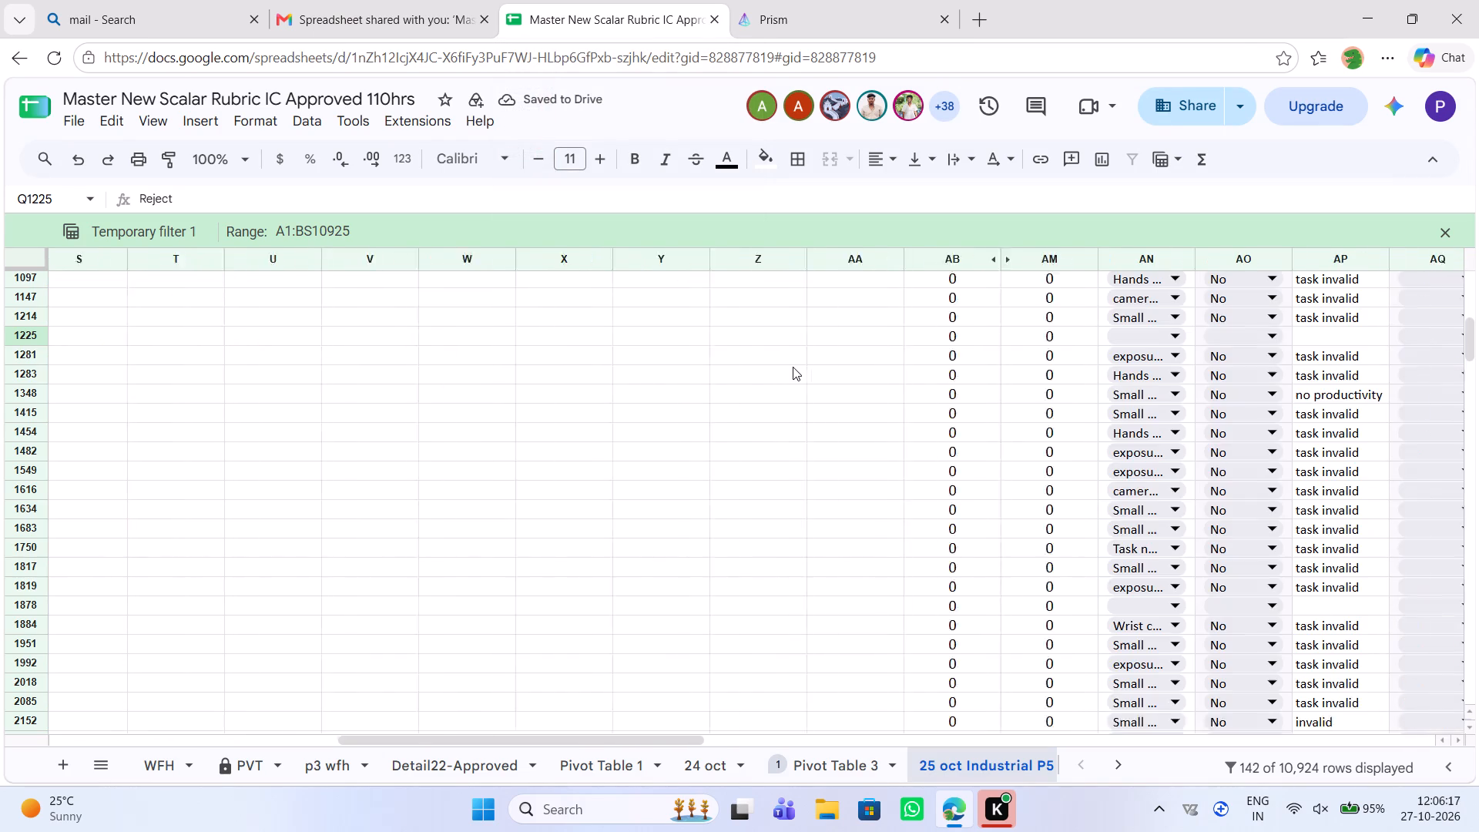
{"action": "left_click", "coordinate": [876, 336]}
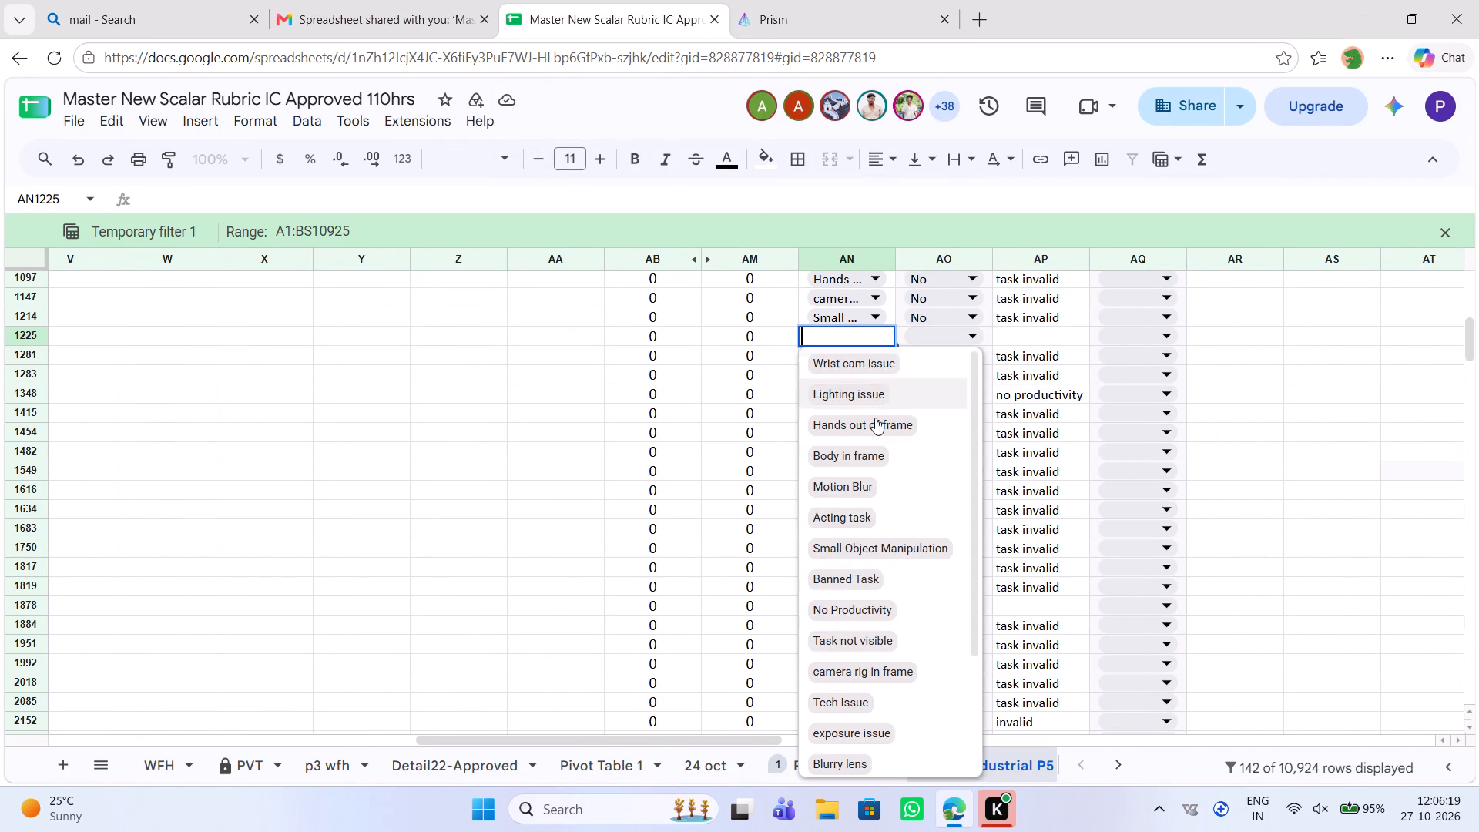
{"action": "left_click", "coordinate": [769, 24]}
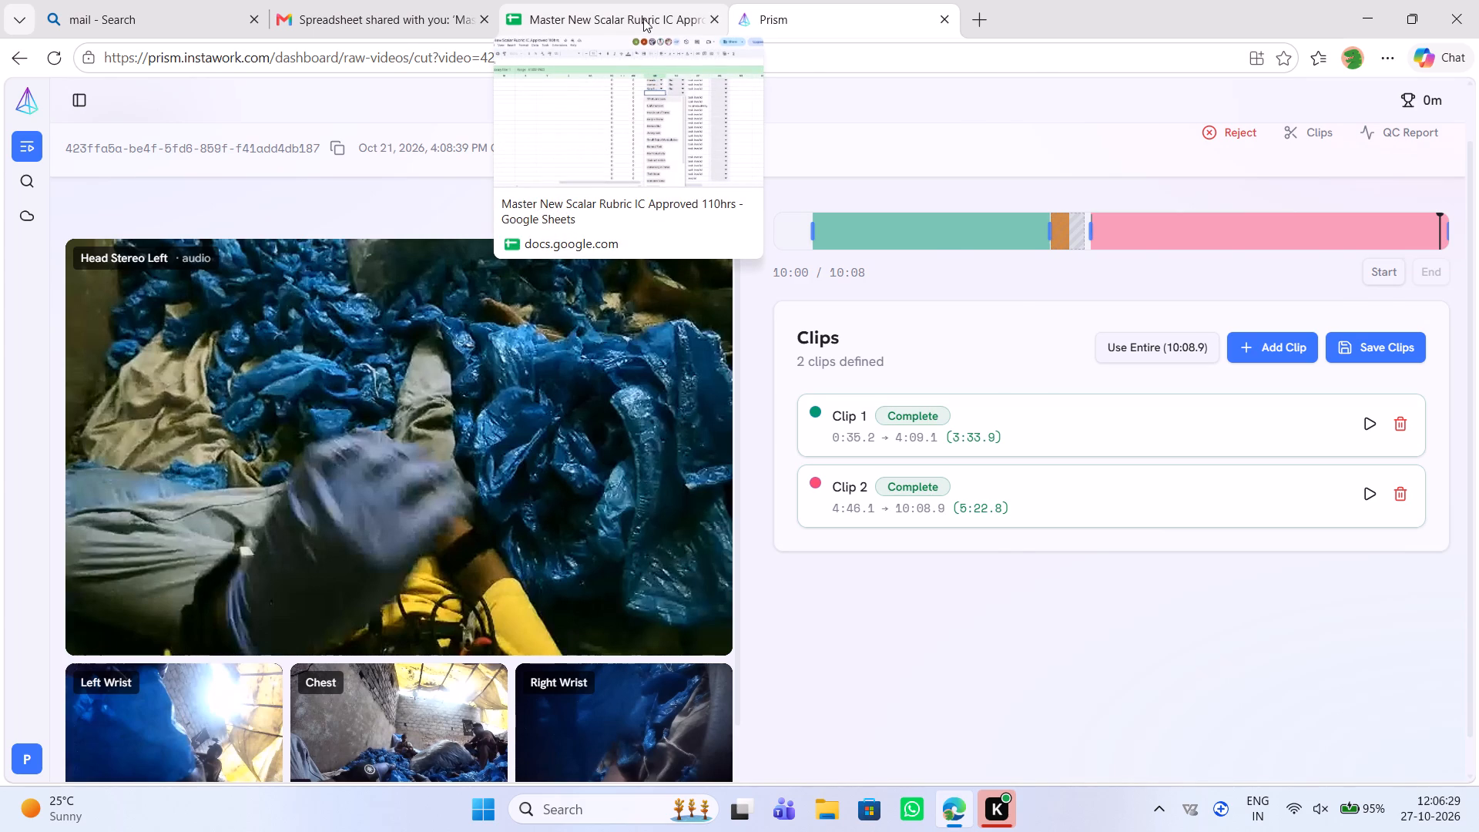
{"action": "left_click", "coordinate": [643, 18]}
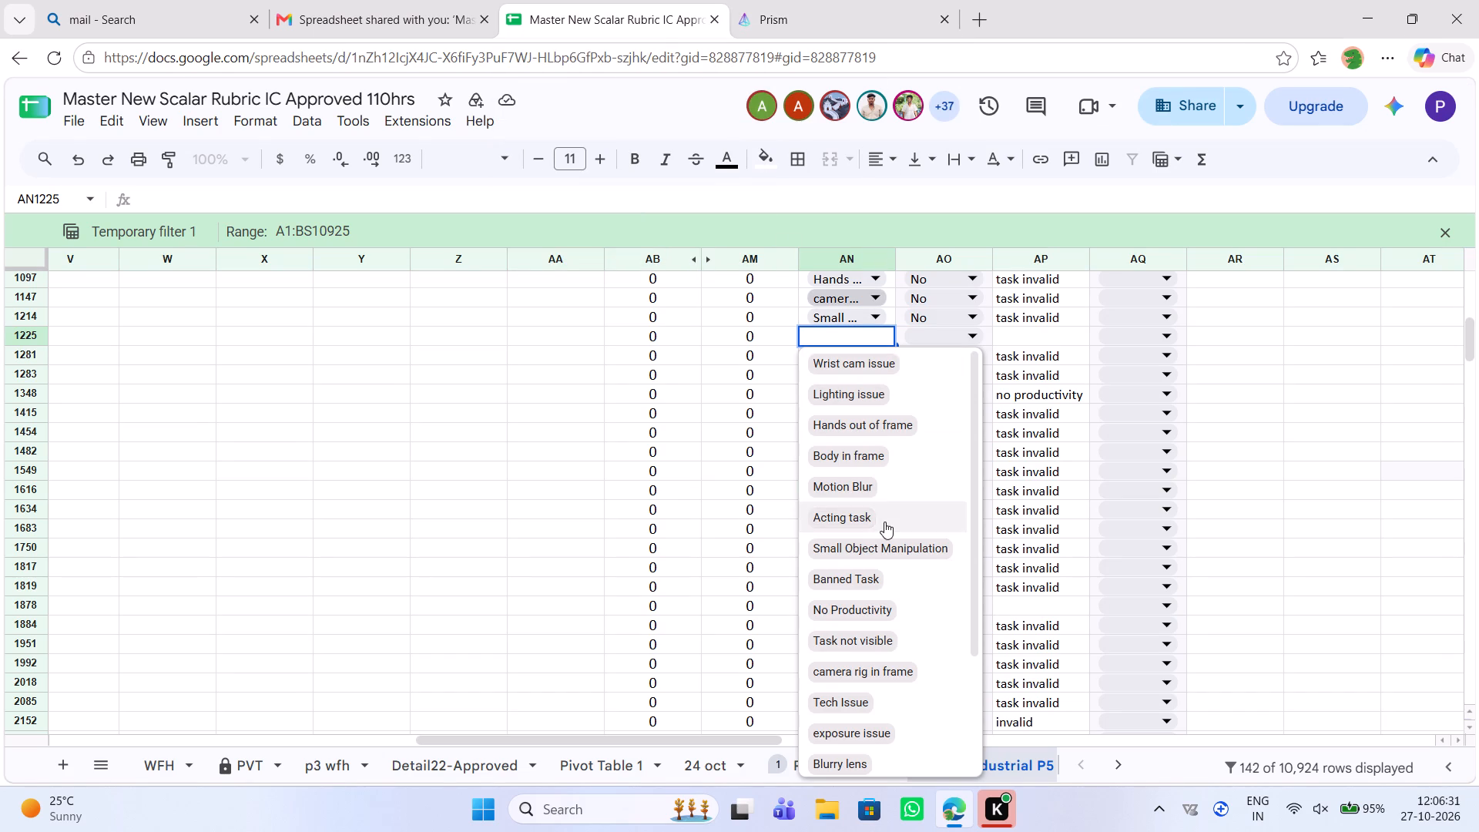
{"action": "left_click", "coordinate": [894, 553]}
{"action": "left_click", "coordinate": [958, 341]}
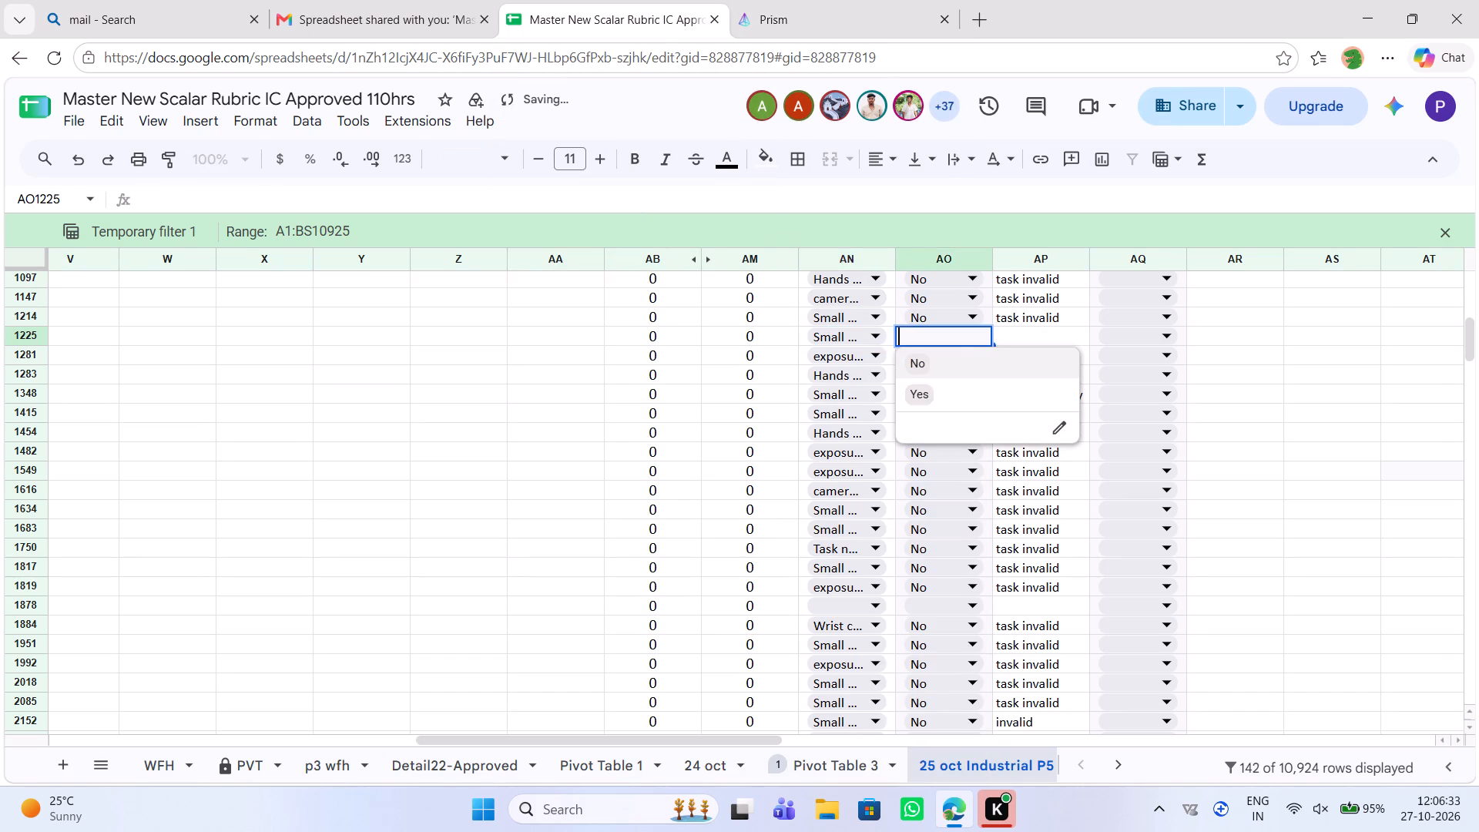
{"action": "left_click", "coordinate": [957, 361]}
{"action": "left_click", "coordinate": [1022, 332]}
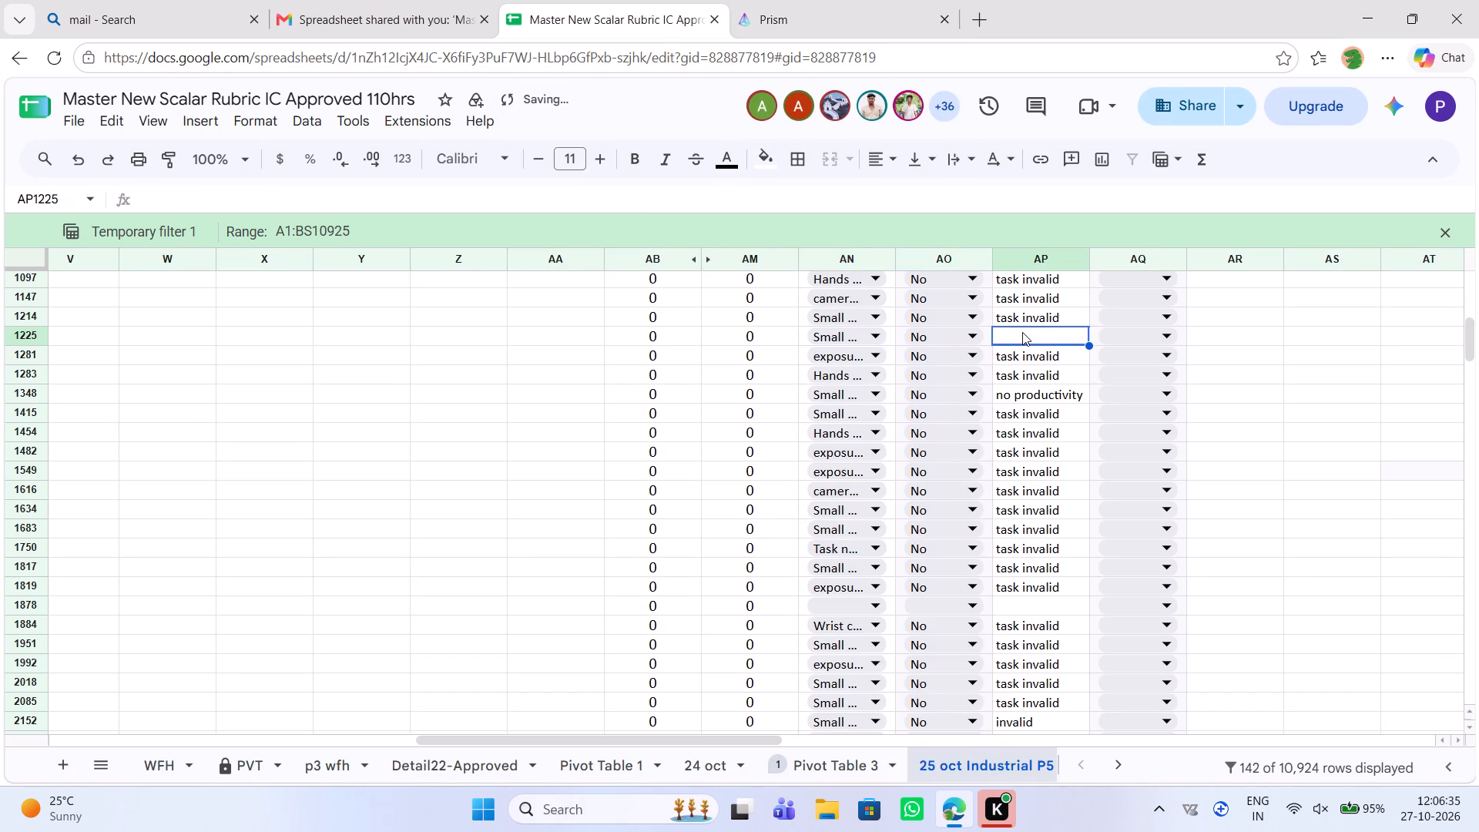
{"action": "key", "text": "ctrl+v"}
Open the linked raw video of row 1878, the next filtered row with an empty status.
{"action": "scroll", "coordinate": [1022, 332], "scroll_direction": "right", "scroll_amount": 8}
{"action": "scroll", "coordinate": [1022, 332], "scroll_direction": "left", "scroll_amount": 1}
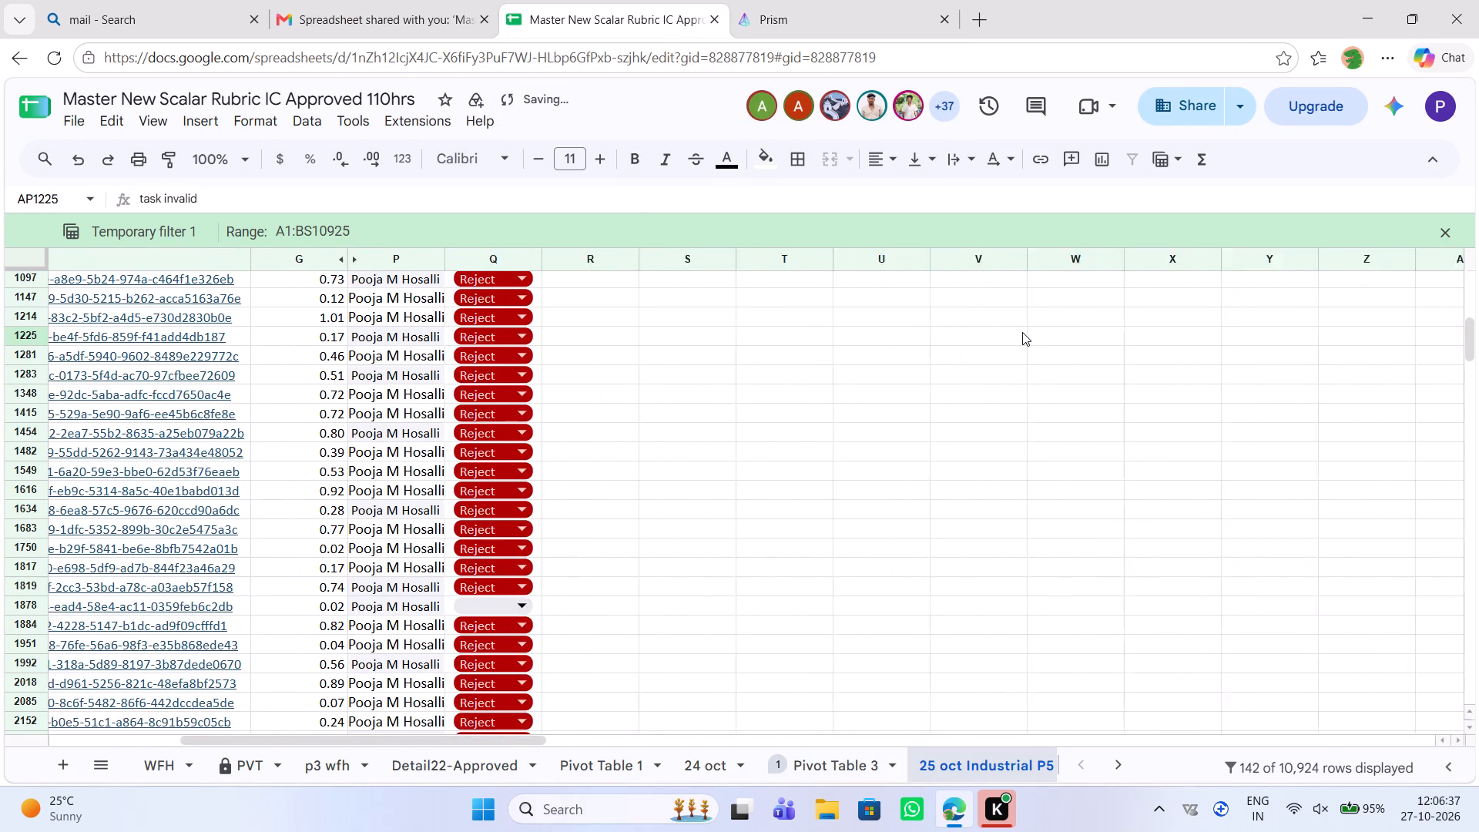
{"action": "scroll", "coordinate": [1022, 332], "scroll_direction": "left", "scroll_amount": 1}
{"action": "scroll", "coordinate": [1022, 332], "scroll_direction": "down", "scroll_amount": 5}
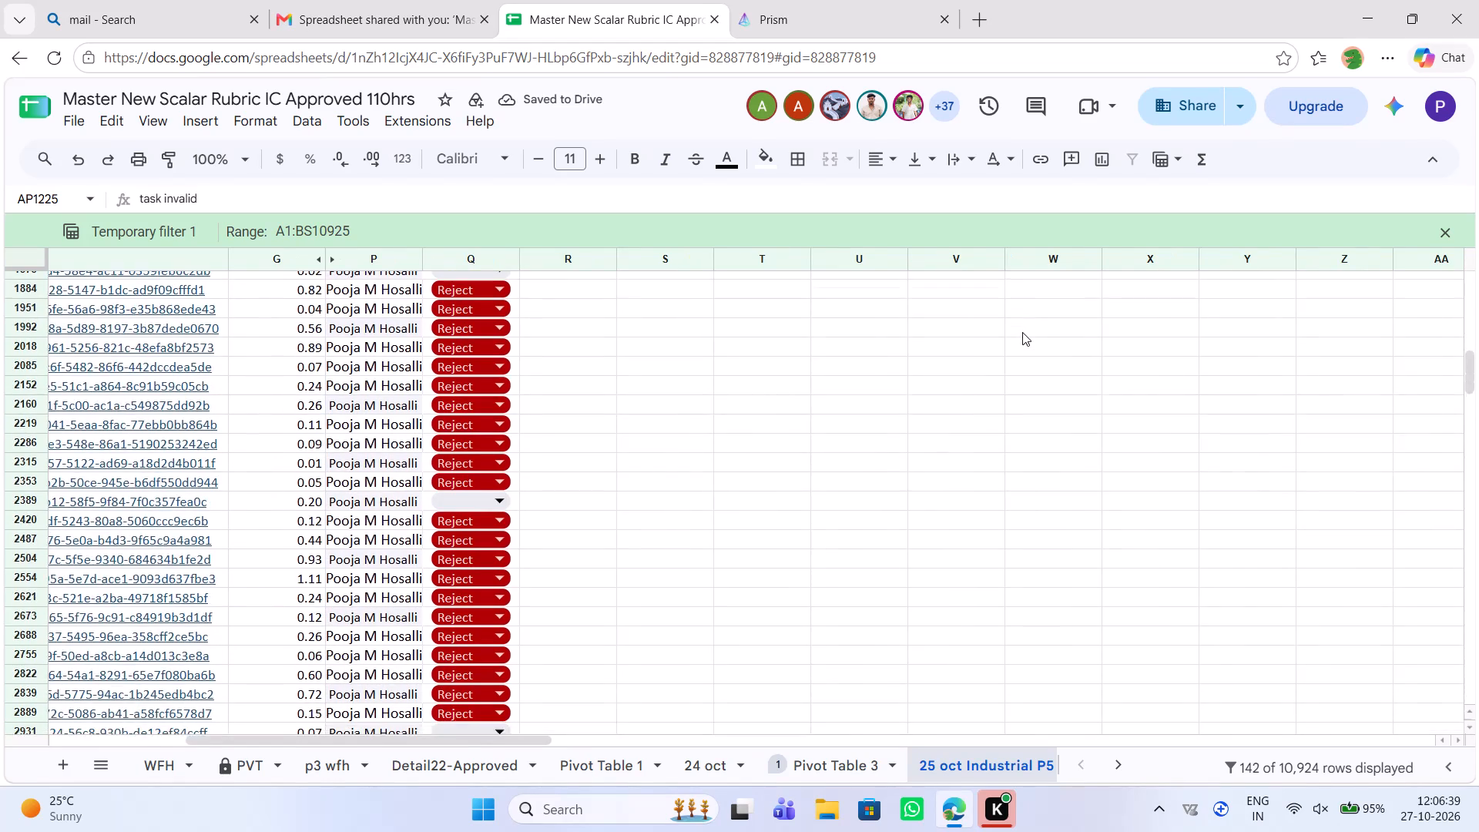
{"action": "scroll", "coordinate": [1022, 332], "scroll_direction": "up", "scroll_amount": 1}
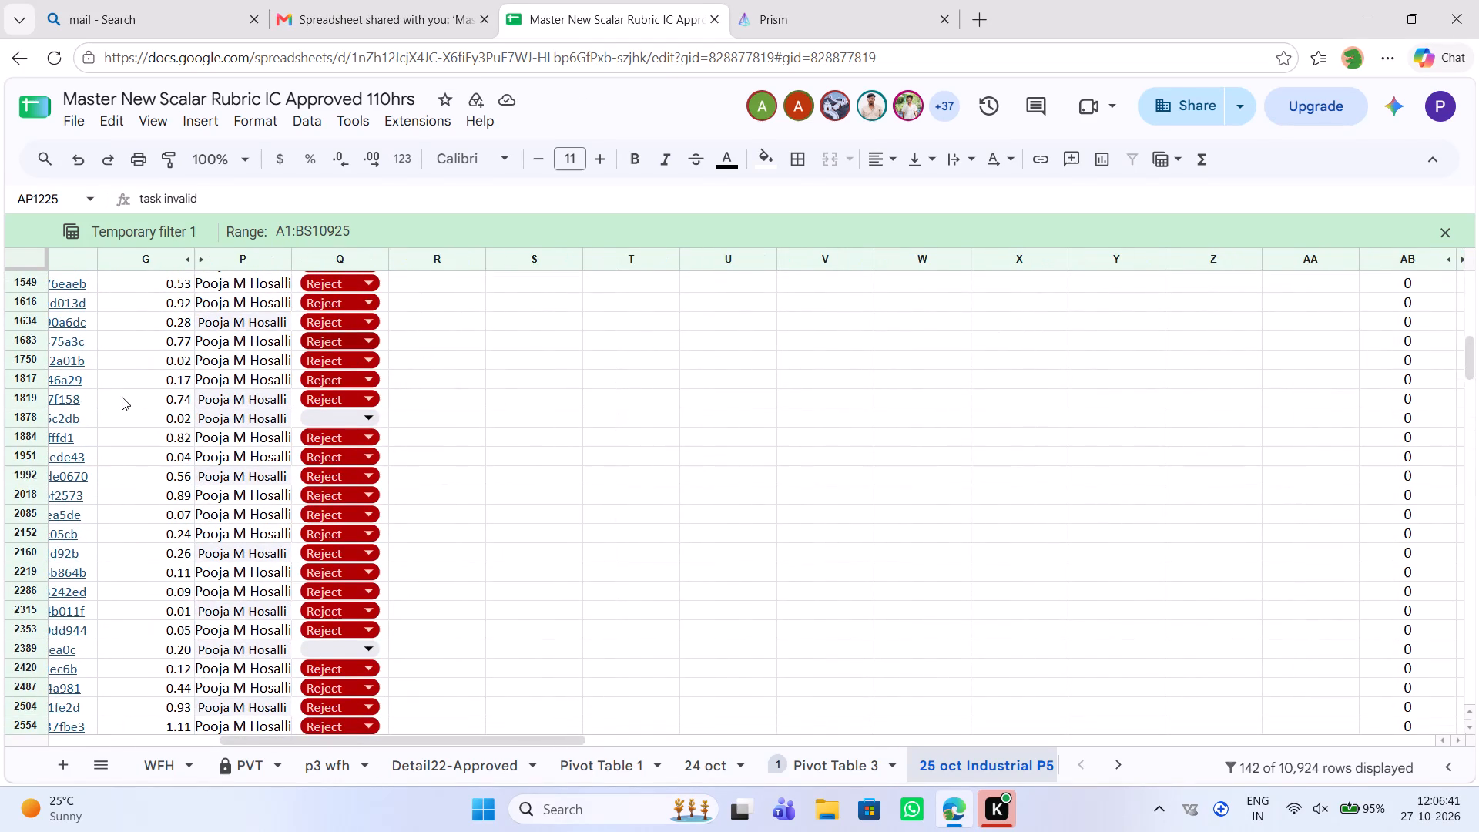
{"action": "left_click", "coordinate": [76, 418]}
{"action": "left_click", "coordinate": [136, 445]}
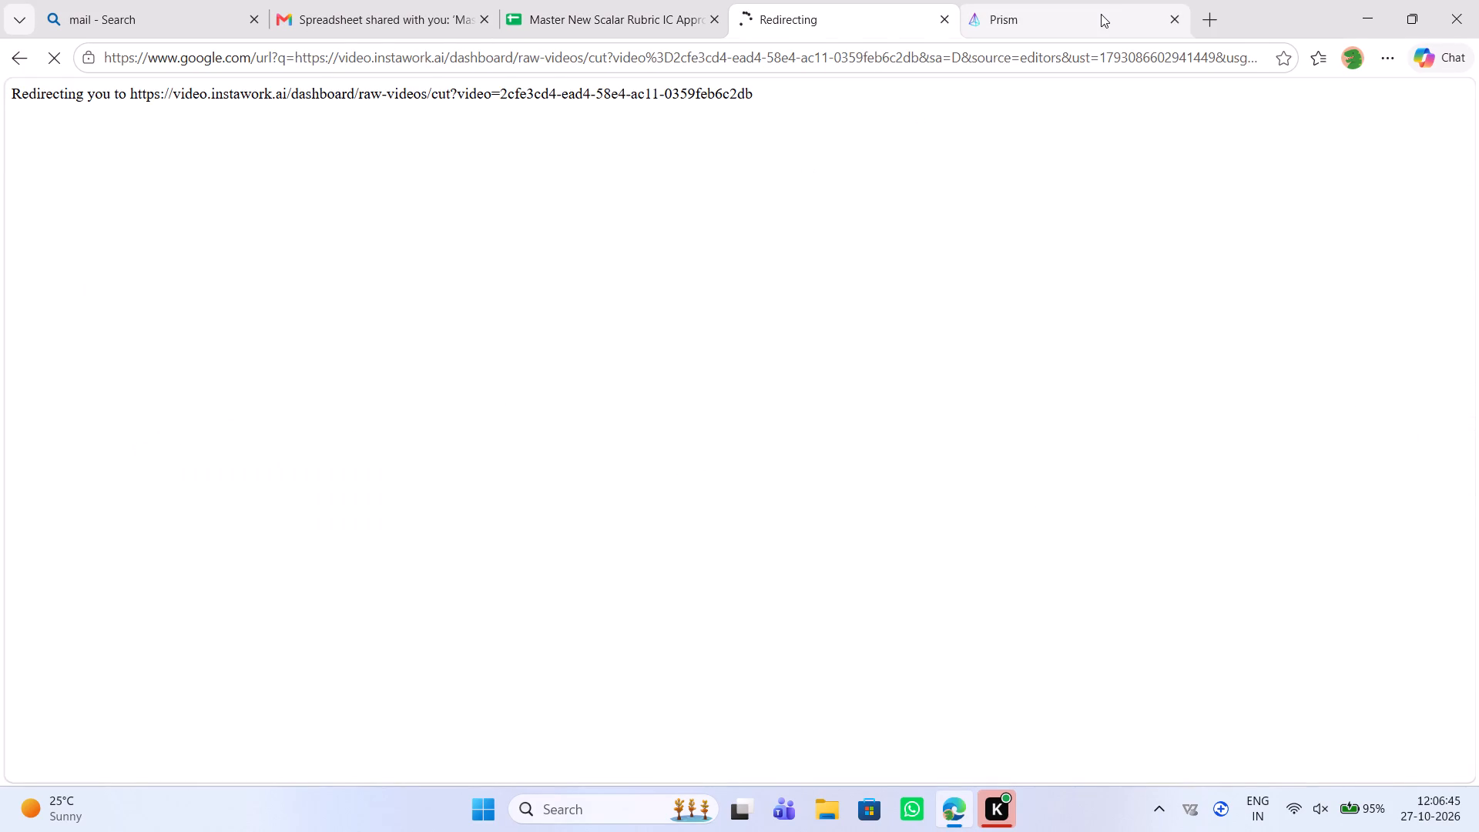
Switch back to the already reviewed video of row 1225.
{"action": "left_click", "coordinate": [1101, 14]}
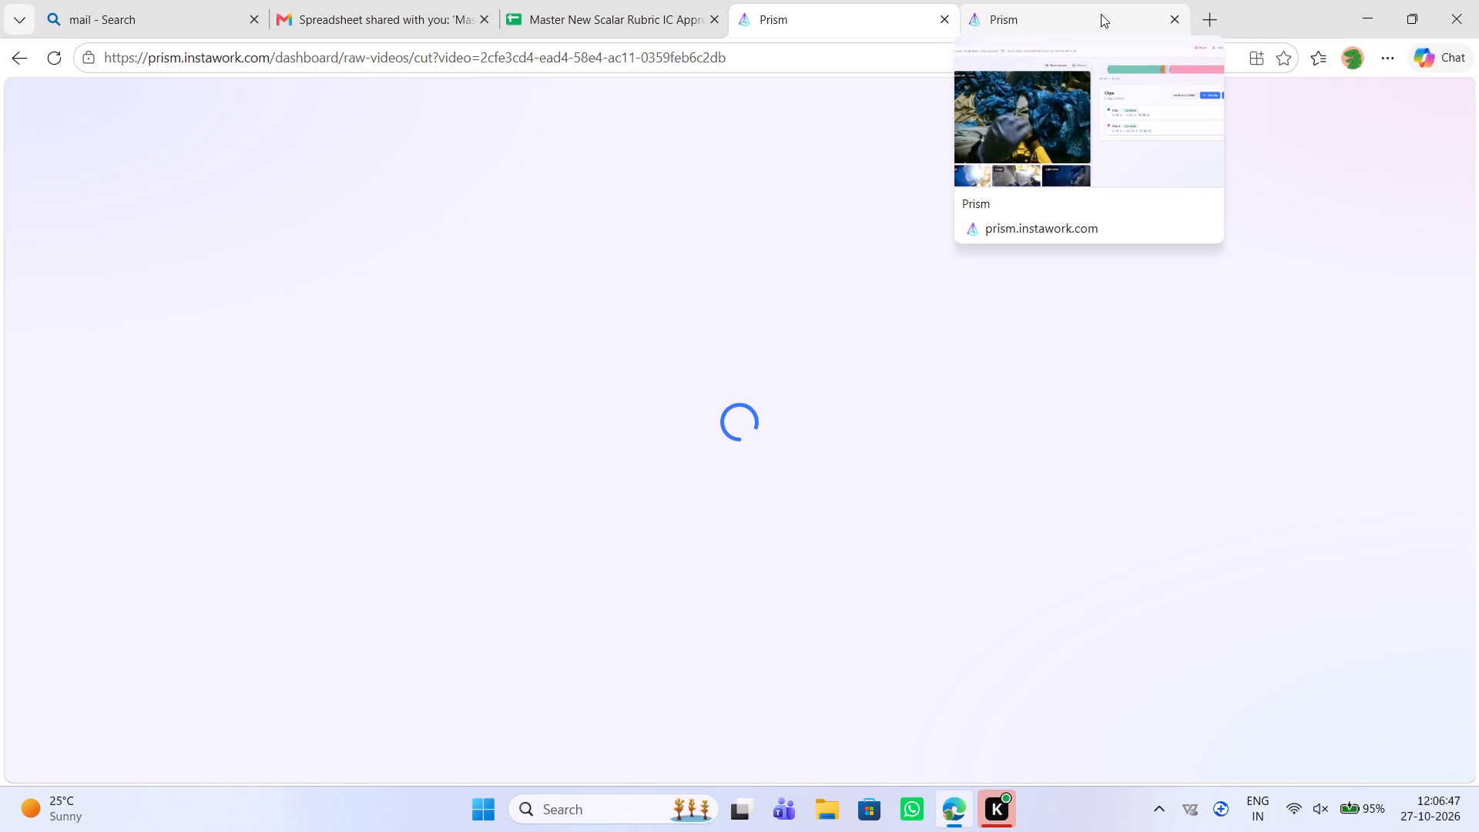
{"action": "left_click", "coordinate": [711, 334]}
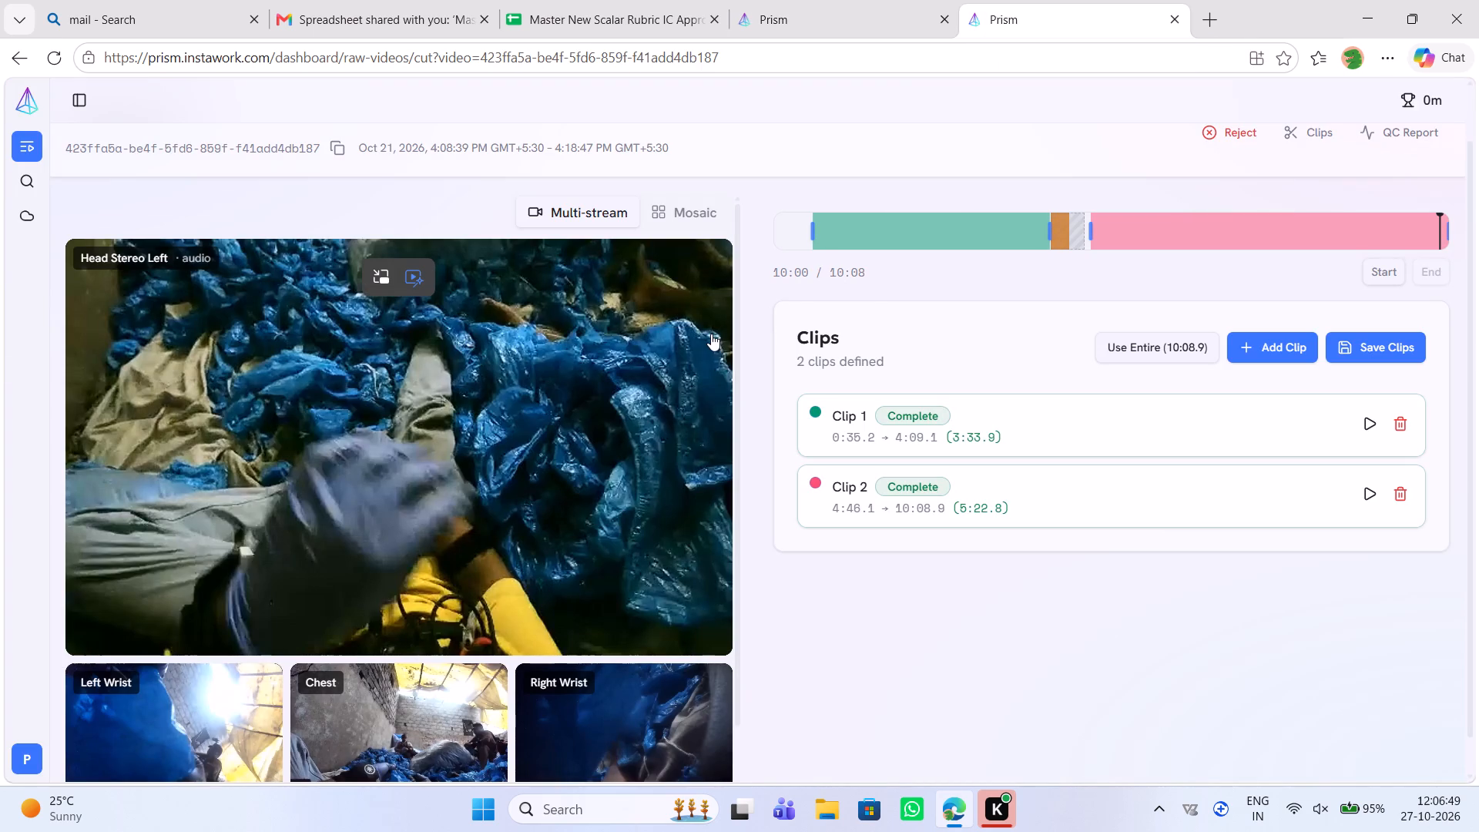
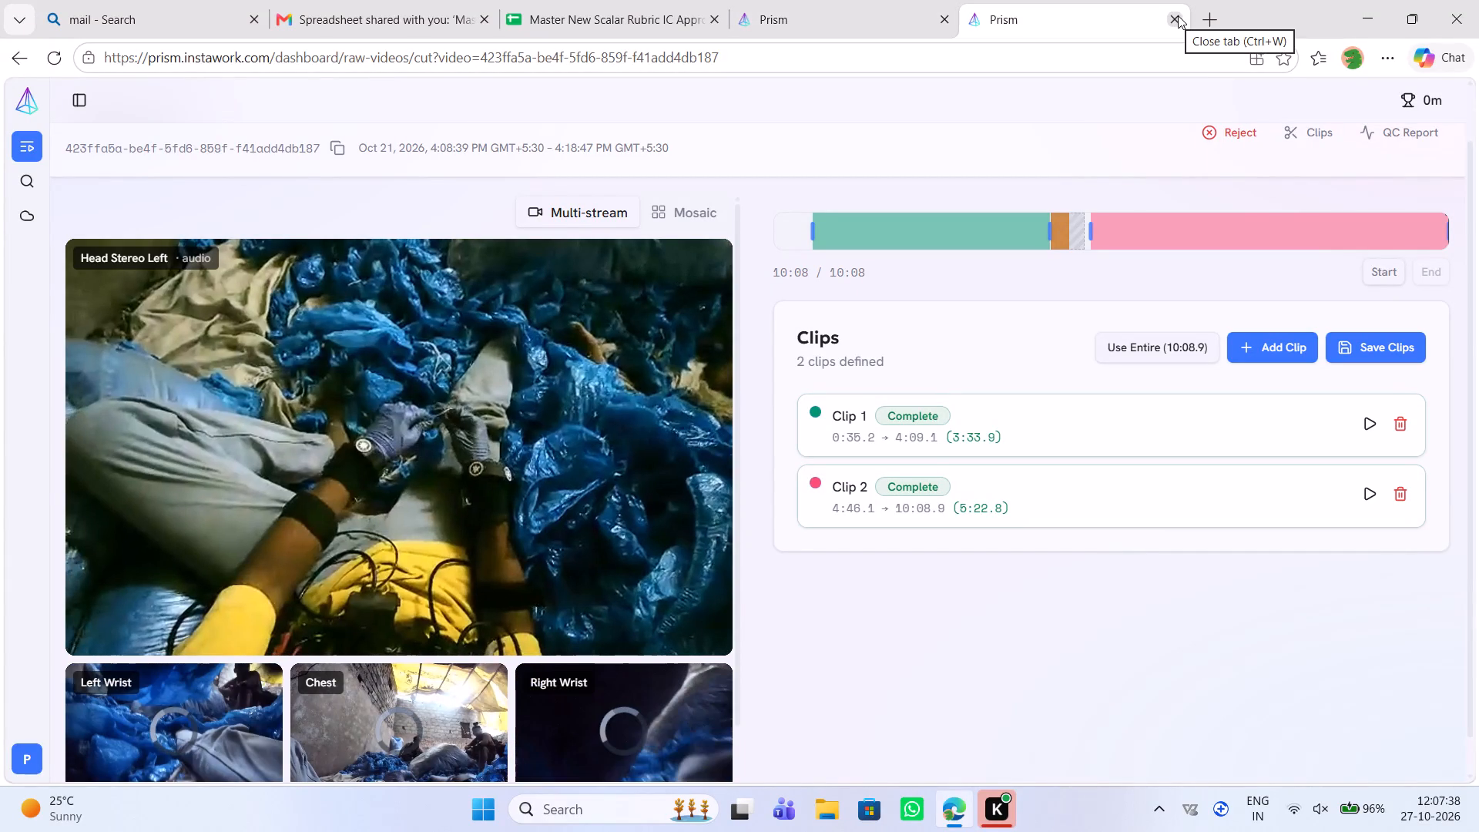
Close the already reviewed video of row 1225 and return to the raw video of row 1878.
{"action": "left_click", "coordinate": [1178, 15]}
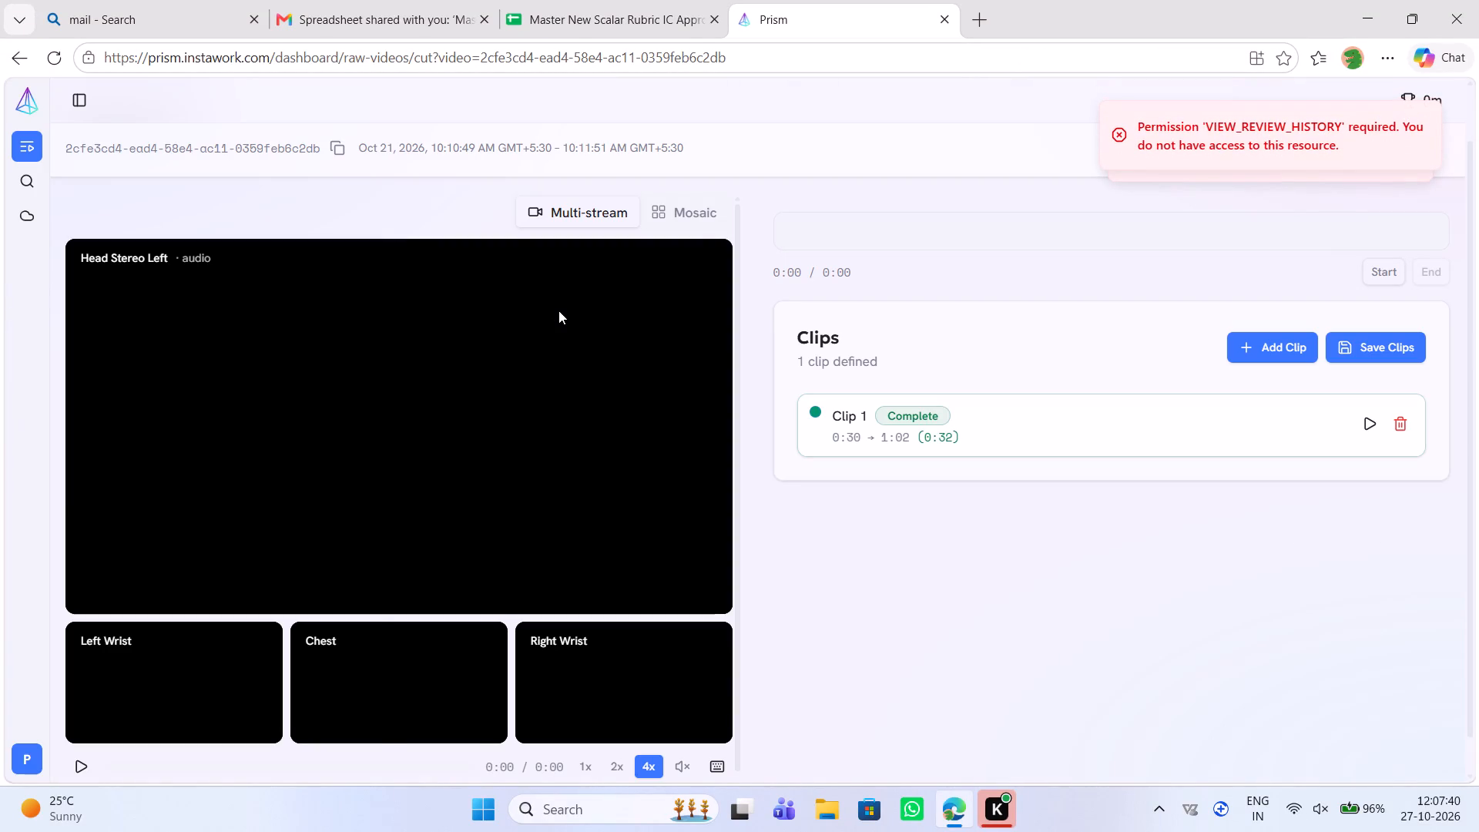